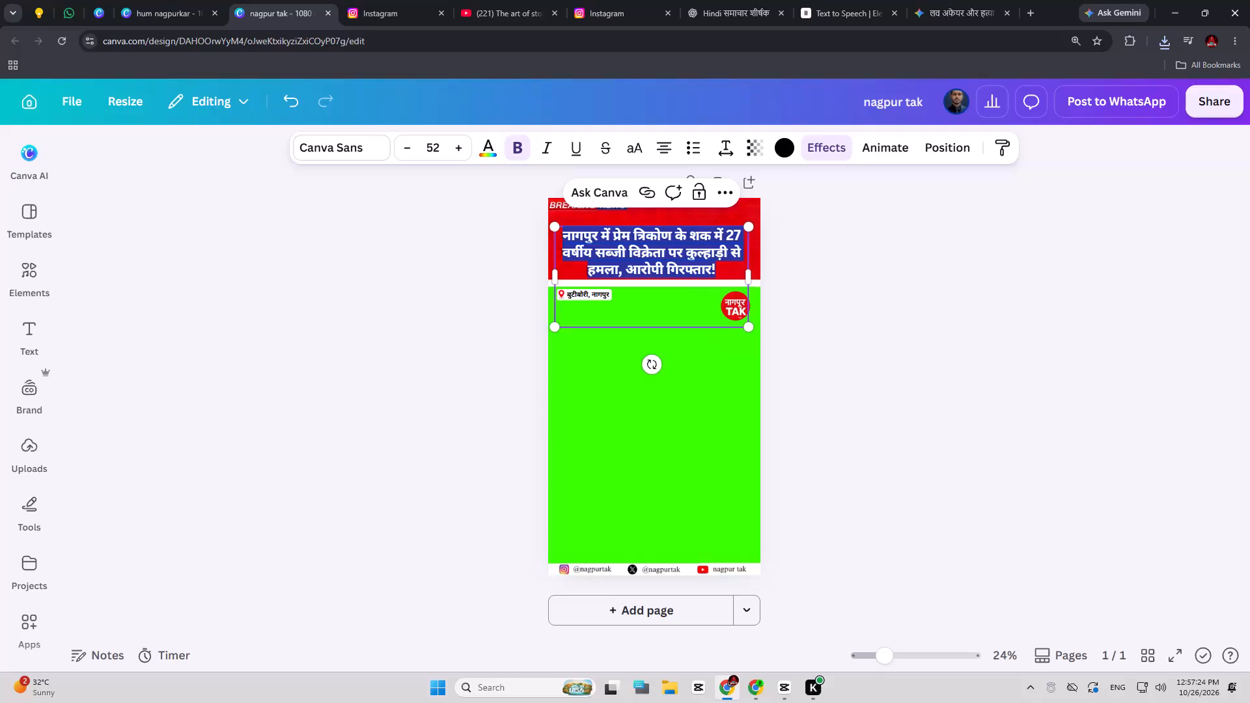
Replace the headline in the hum nagpurkar design with the headline copied from the nagpur tak design, and shift it up slightly.
key("ctrl+c")
left_click(154, 0)
triple_click(636, 256)
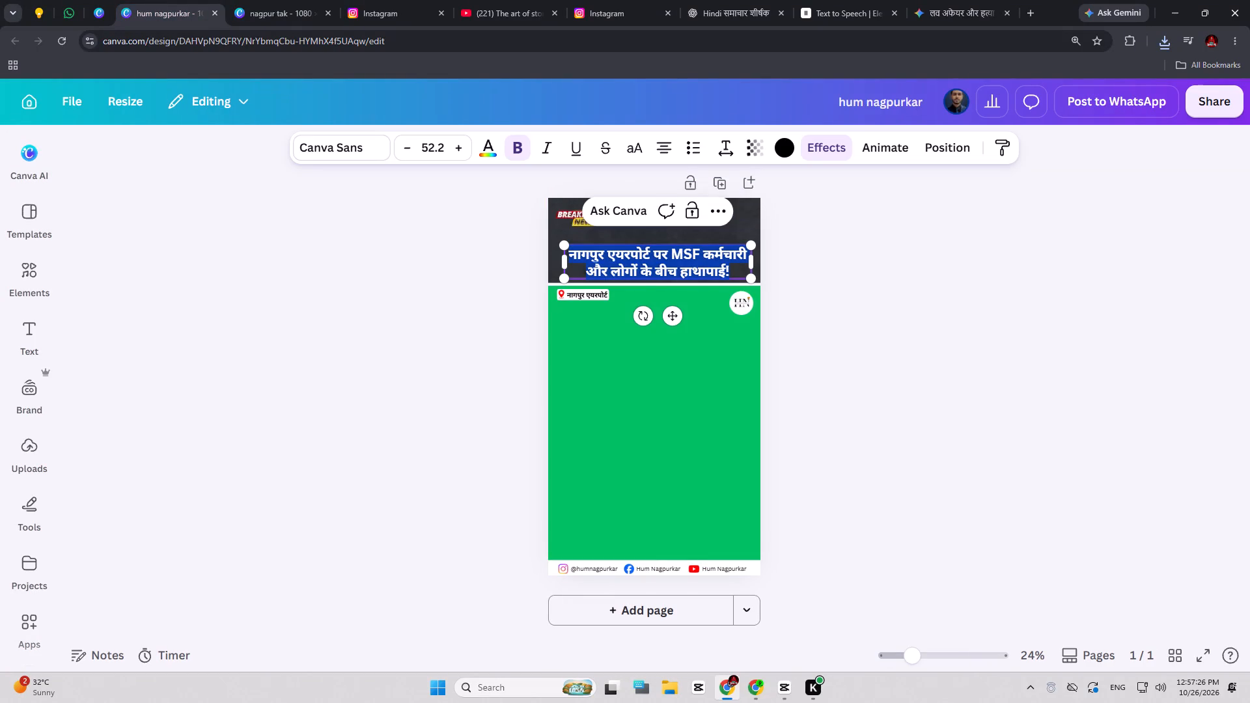
key("ctrl+v")
left_click_drag(693, 243, 695, 228)
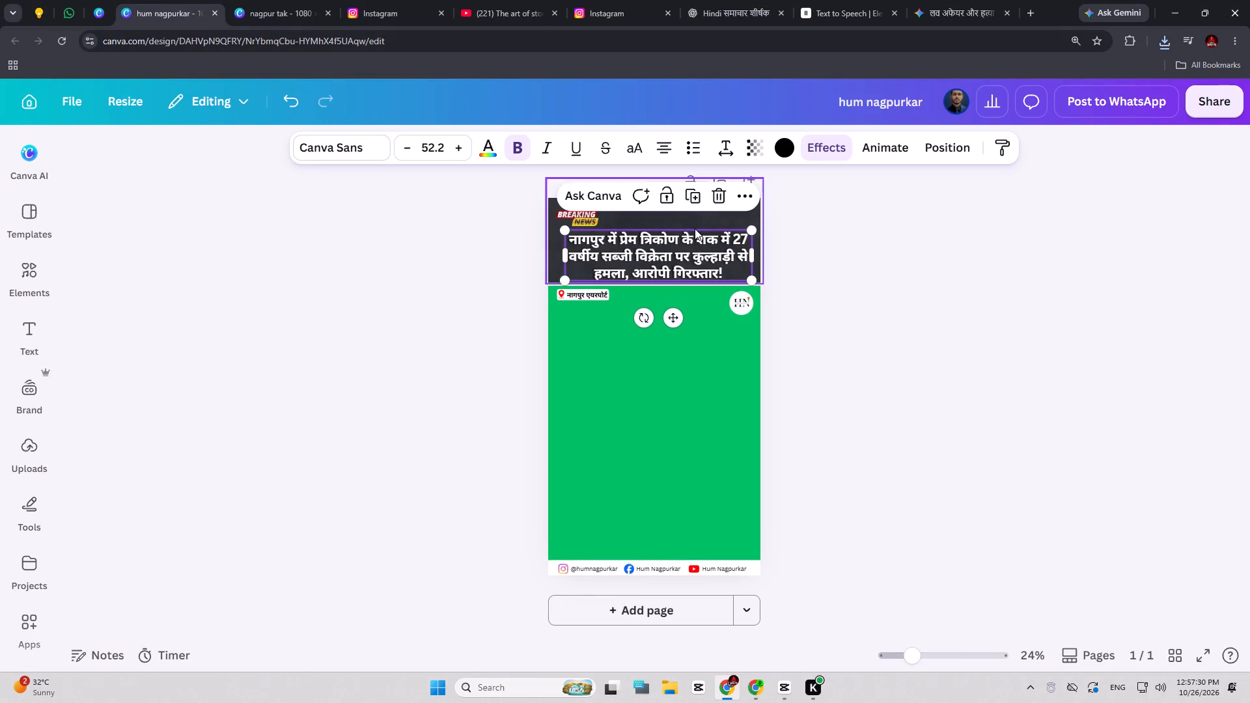
Delete the word एयरपोर्ट from the location label, keeping नागपुर.
double_click(590, 297)
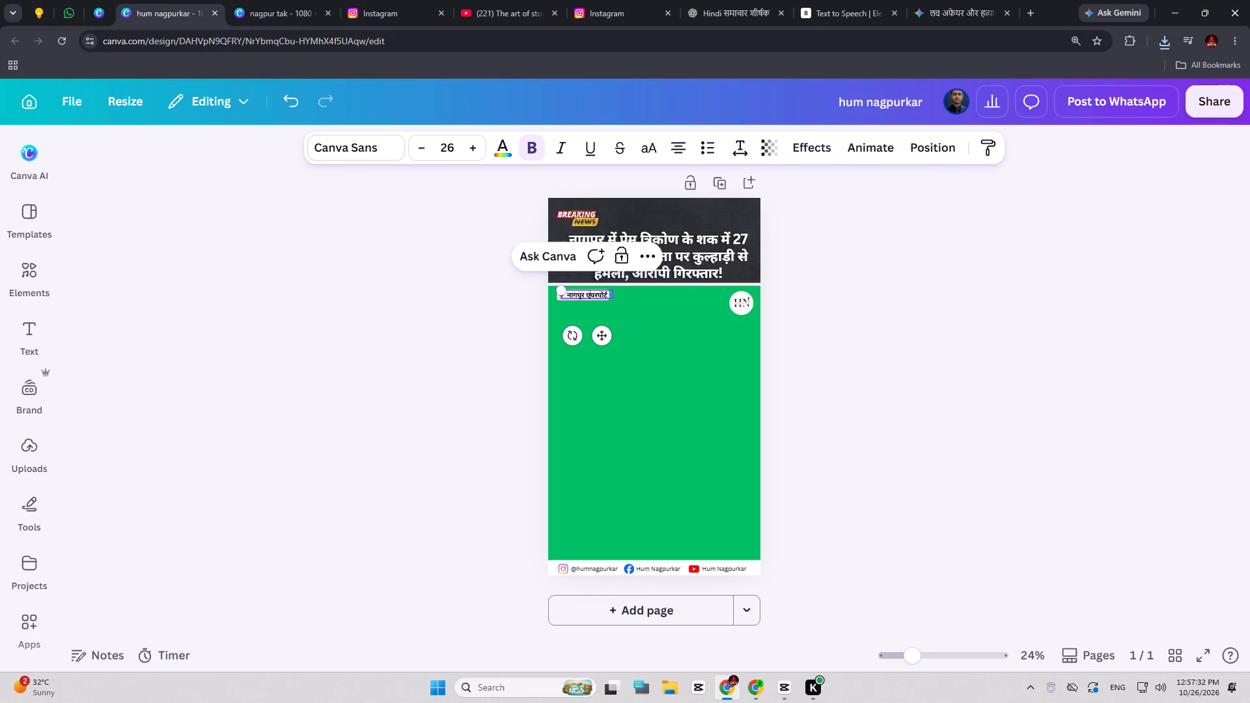
left_click_drag(586, 295, 618, 294)
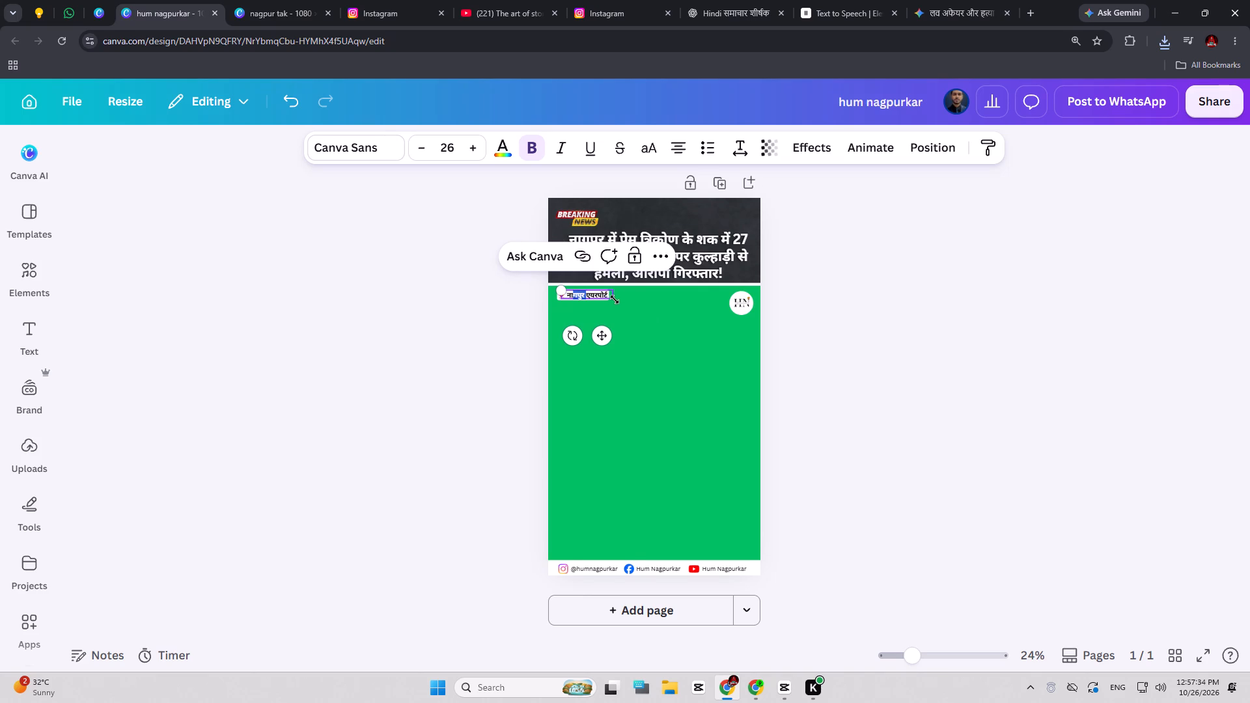
scroll(614, 298, "up", 6, "ctrl")
double_click(484, 289)
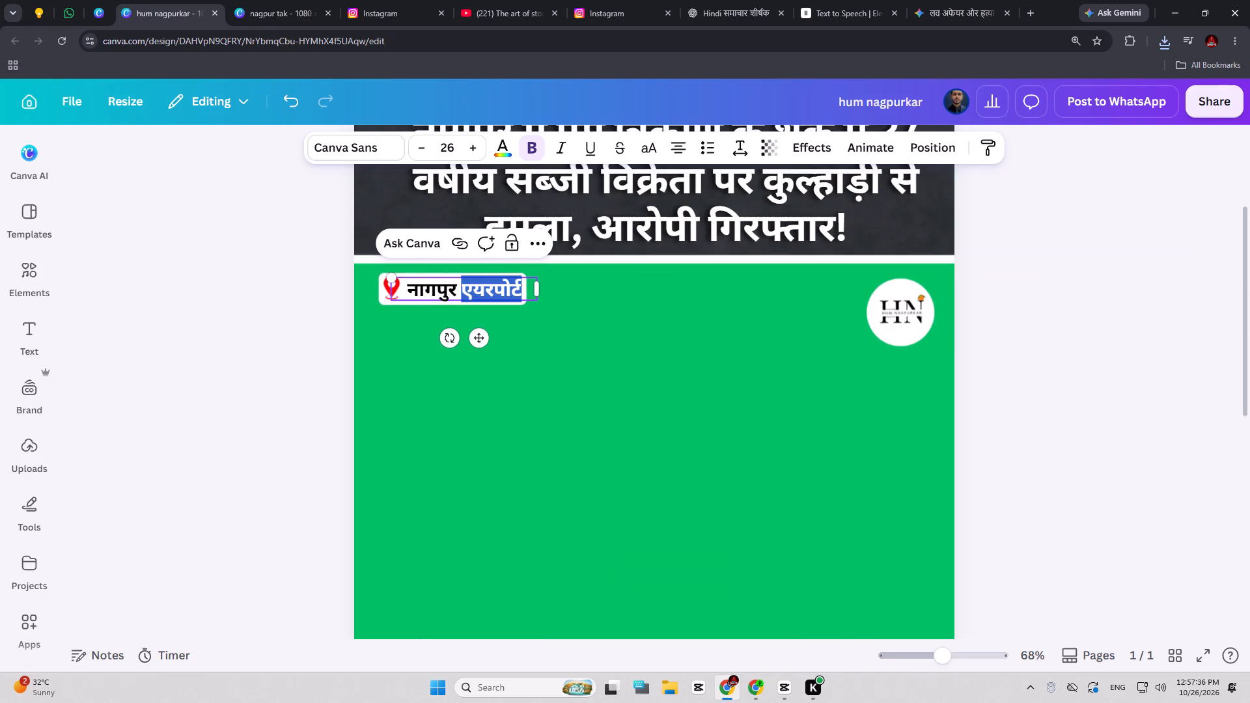
key("BackSpace")
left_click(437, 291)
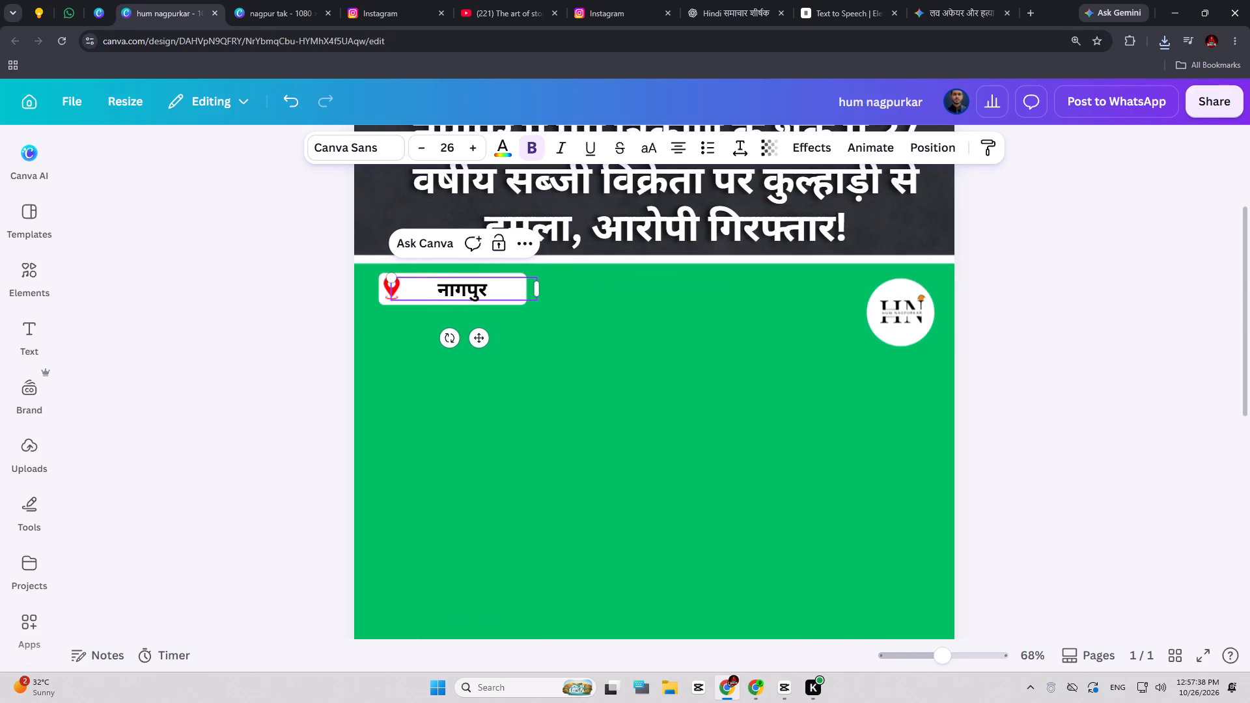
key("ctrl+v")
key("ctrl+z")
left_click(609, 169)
Insert the previously copied place name बुटीबोरी and a comma before नागपुर, making the location label बुटीबोरी, नागपुर.
scroll(607, 204, "up", 1)
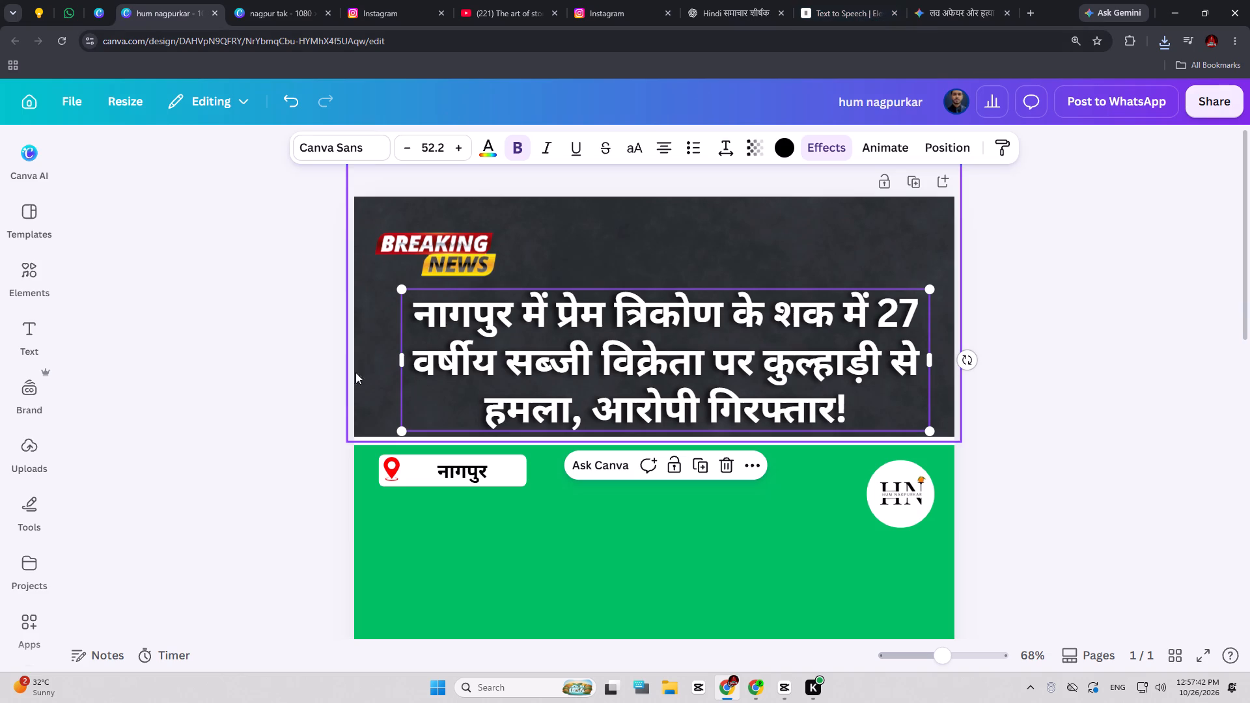
left_click(425, 482)
left_click(429, 470)
key("super+v")
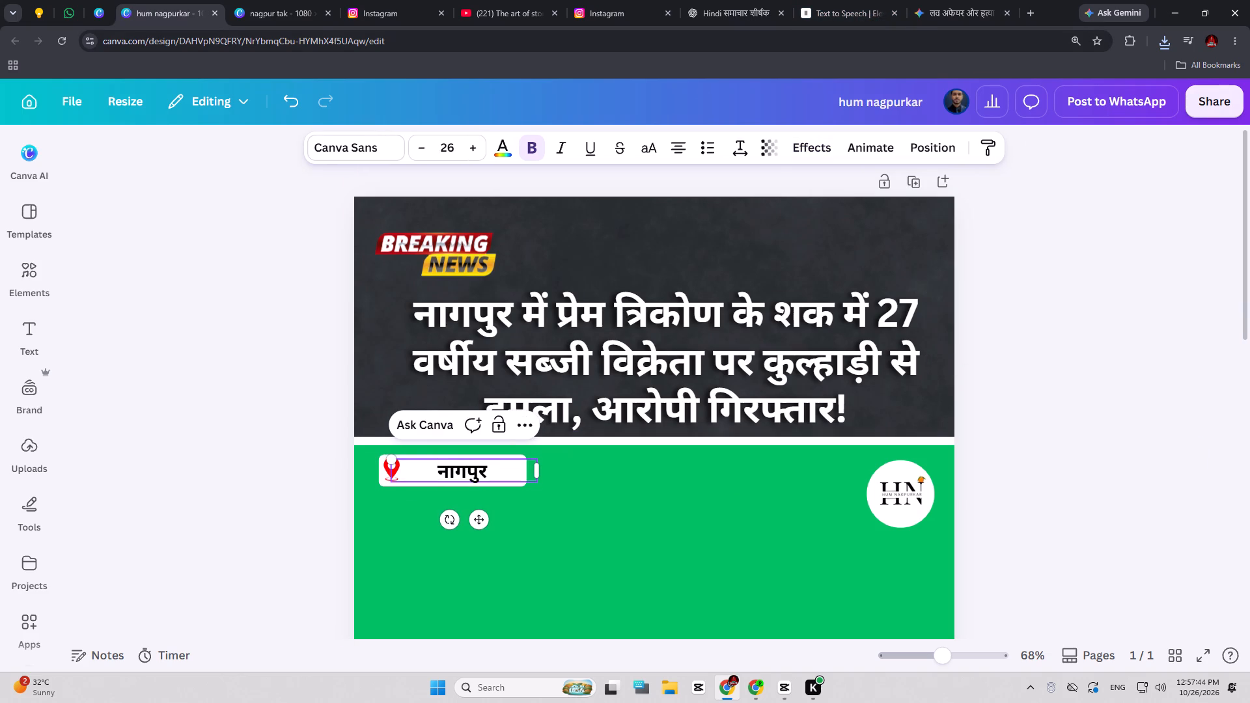
left_click(495, 357)
key("ctrl+v")
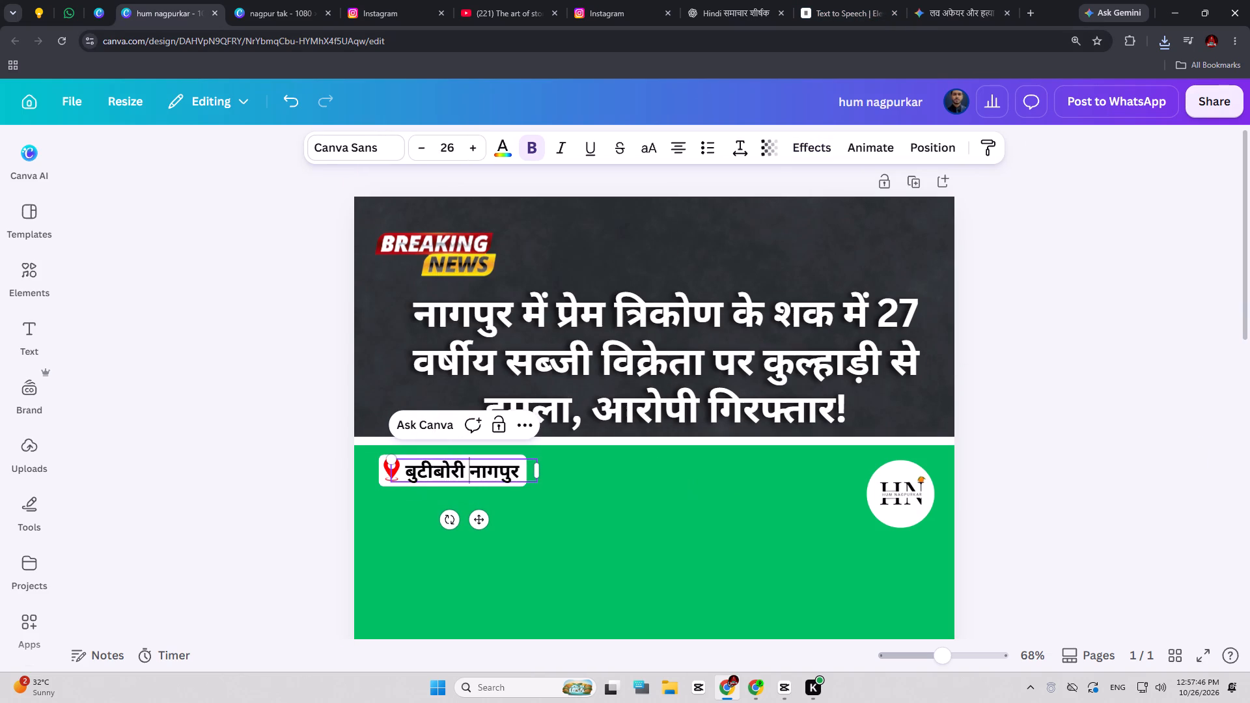
key("BackSpace")
type(",")
key("space")
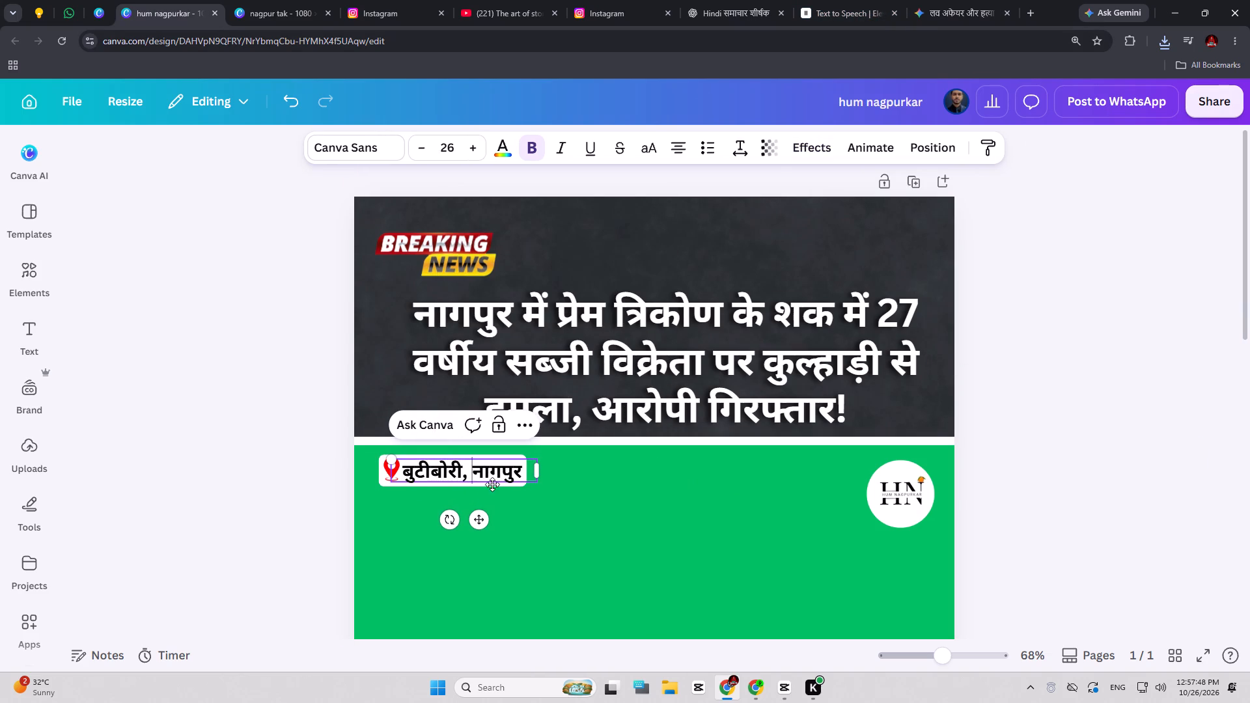
Move the location text slightly right, clear of the pin, and widen the white box behind it to fit the text.
left_click(549, 499)
left_click(456, 476)
left_click_drag(480, 521, 480, 522)
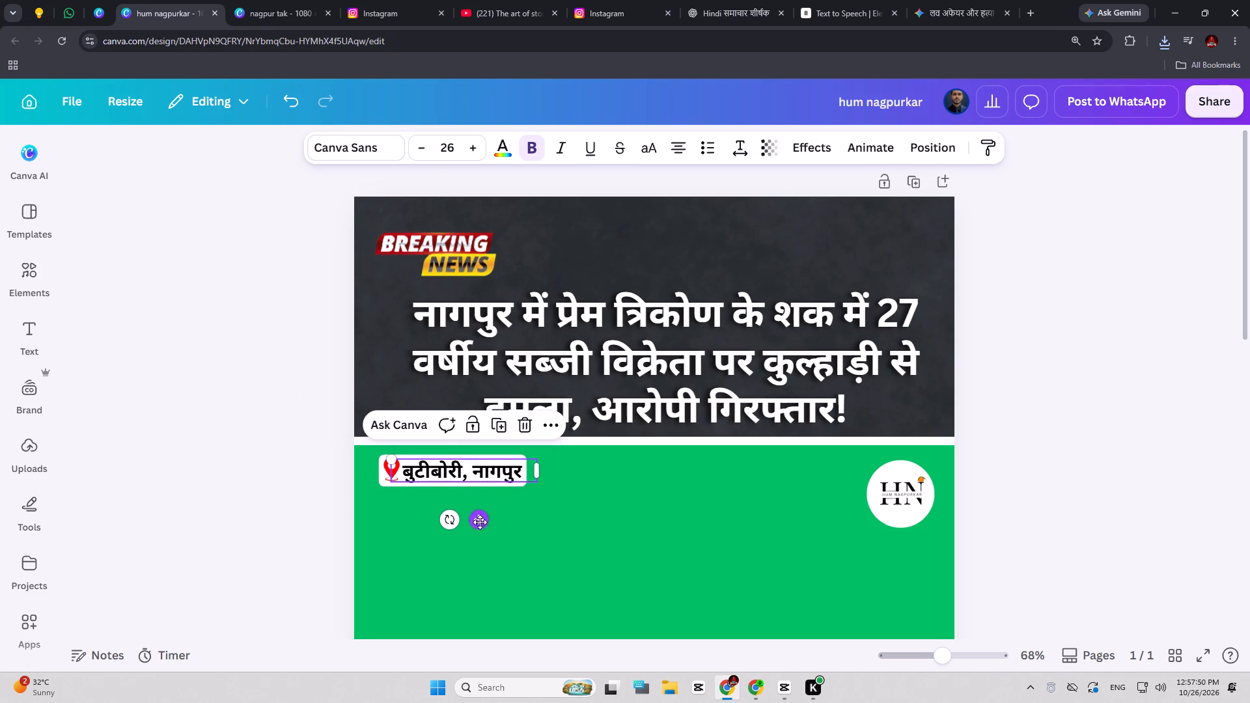
left_click_drag(480, 522, 490, 520)
left_click(510, 484)
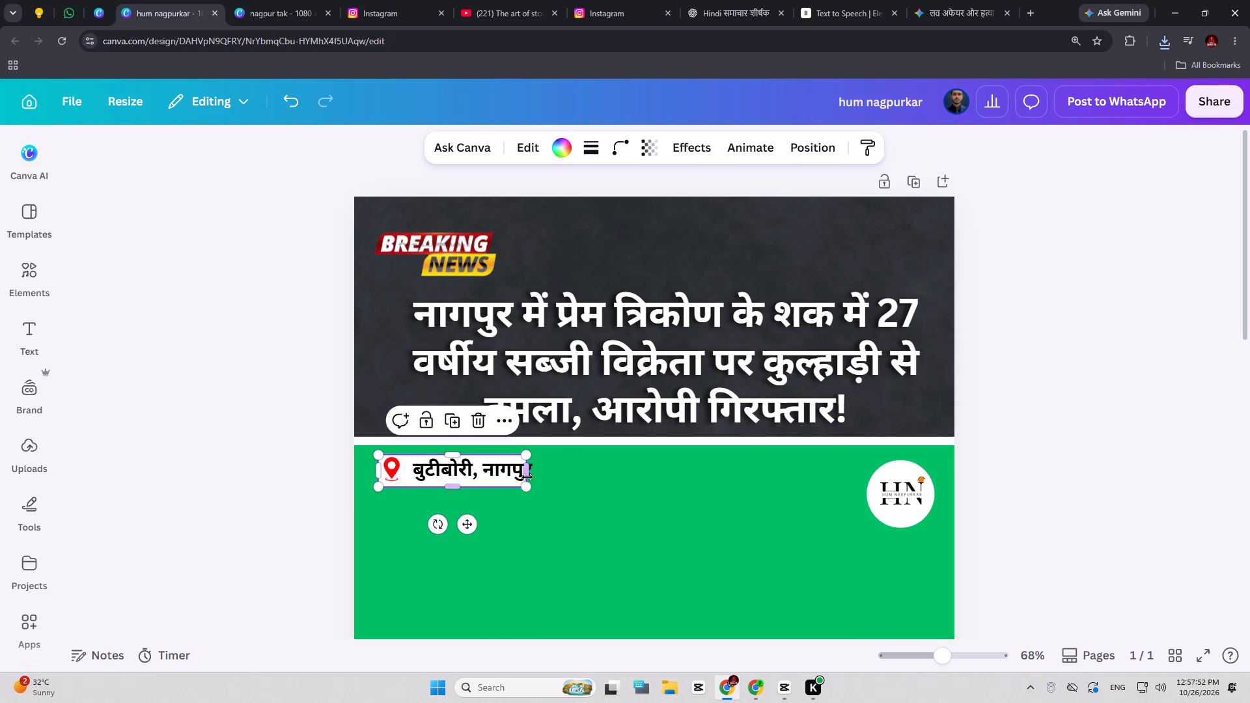
left_click_drag(527, 477, 538, 475)
scroll(538, 475, "down", 6, "ctrl")
left_click(837, 391)
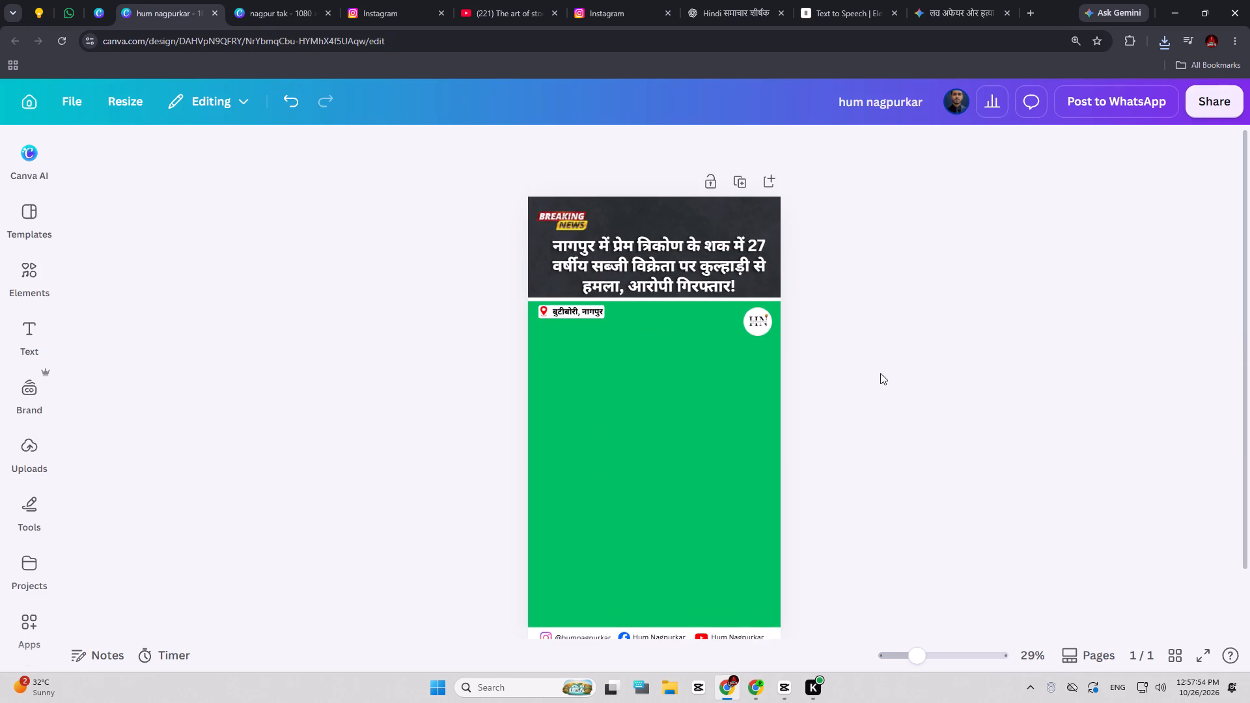
Download the hum nagpurkar design as a high-quality JPG with an increased image size.
left_click(1233, 110)
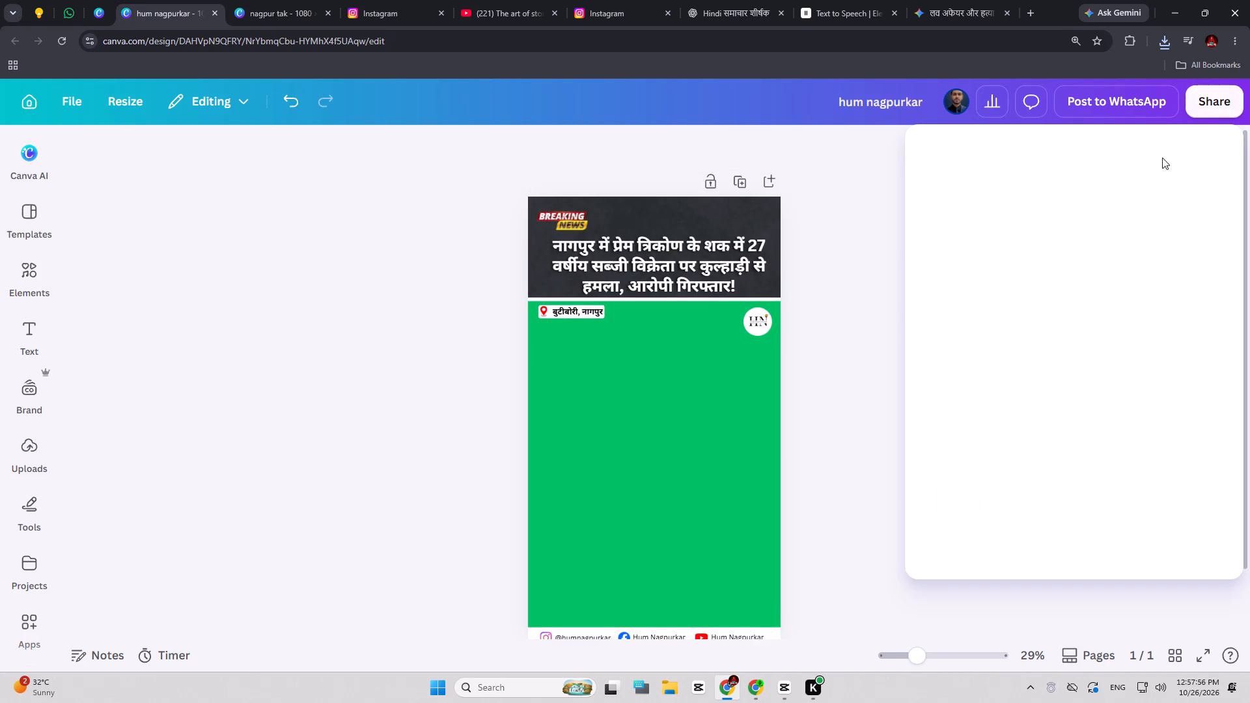
left_click(975, 473)
left_click(1126, 283)
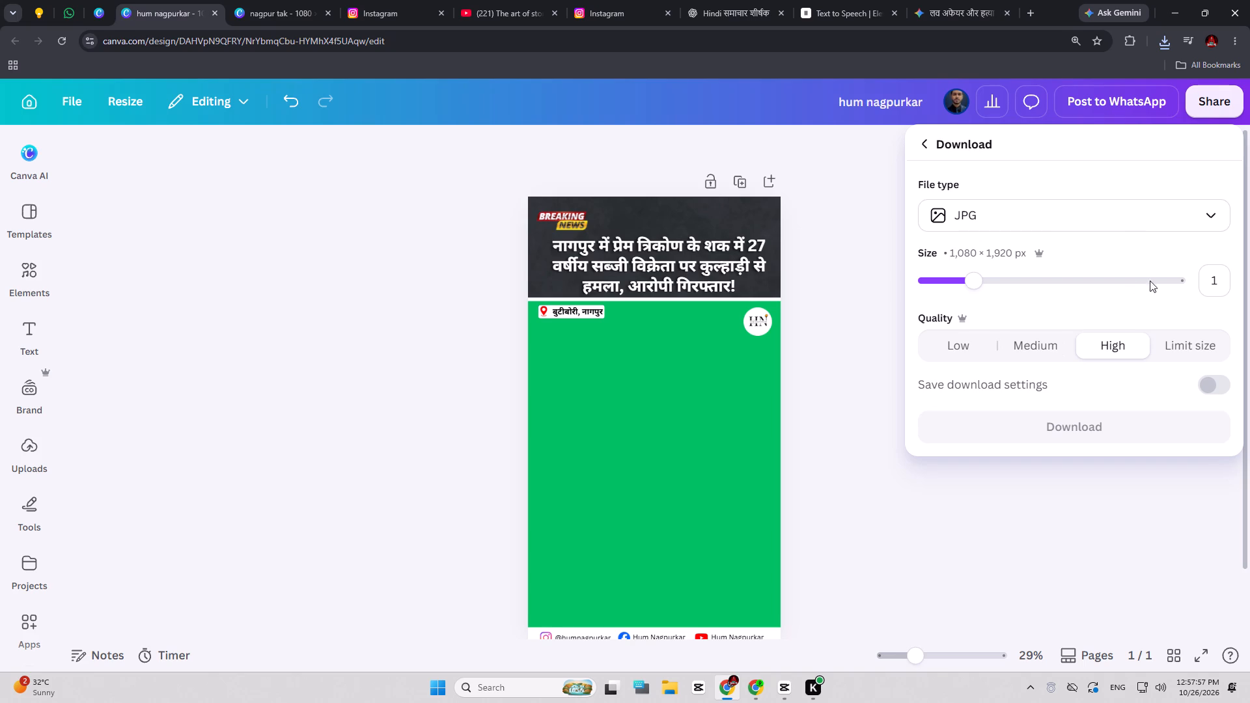
left_click(1150, 281)
left_click(1174, 278)
left_click(1098, 434)
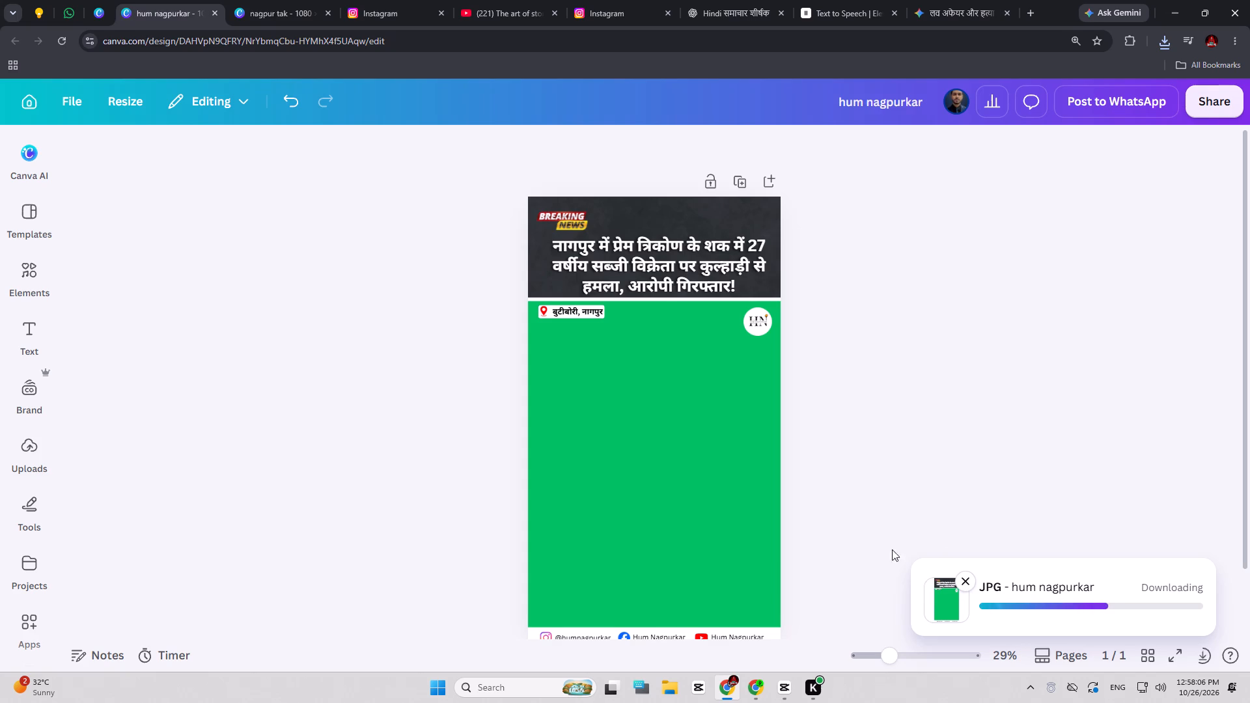
Switch to CapCut and import the images hum nagpurkar (20).jpg and nagpur tak (24).jpg into the project media.
left_click(789, 691)
left_click(115, 62)
left_click(152, 102)
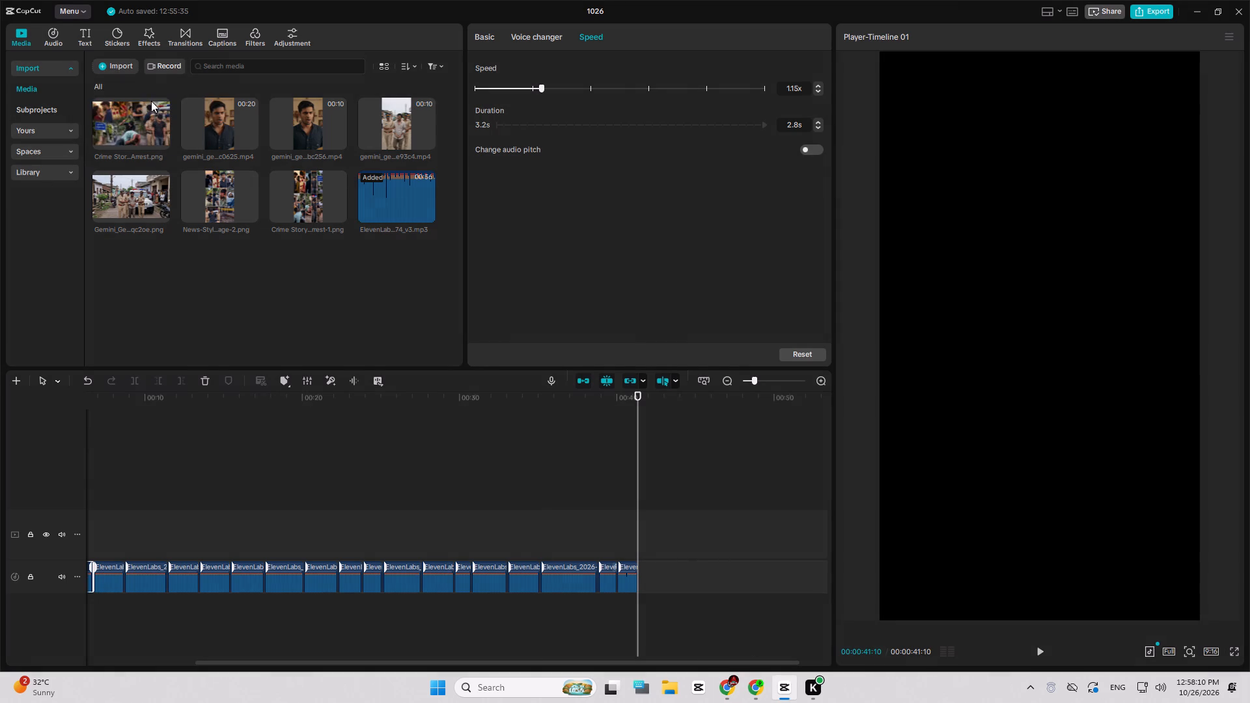
left_click_drag(155, 122, 227, 119)
left_click(718, 407)
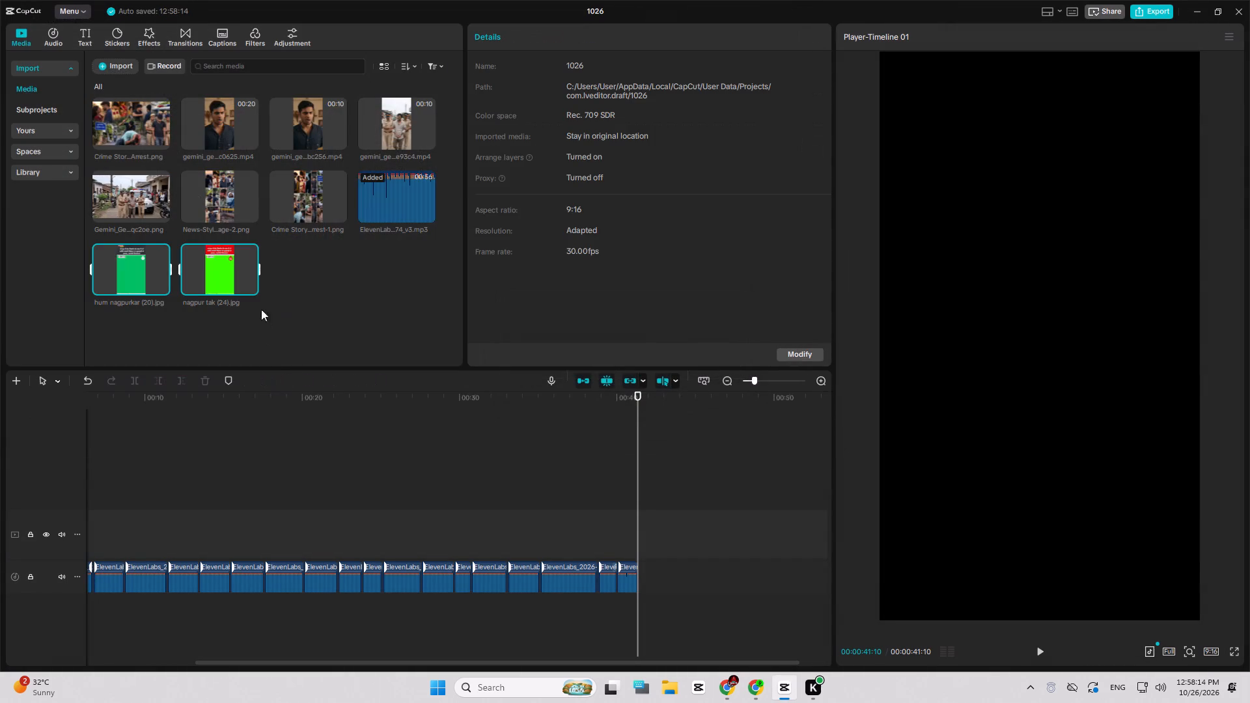
left_click(236, 335)
Place nagpur tak (24).jpg on a track above the main track from the timeline's start and extend it to 00:00:41:10.
left_click_drag(249, 395, 35, 366)
left_click_drag(207, 275, 148, 359)
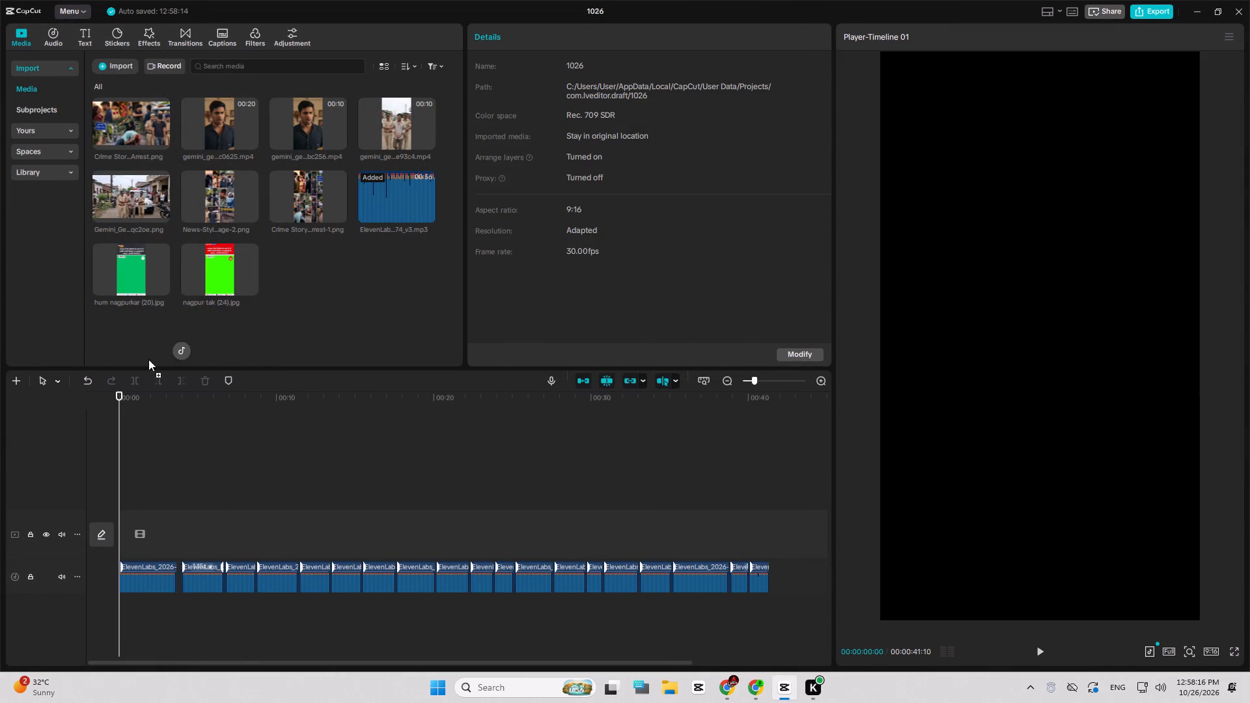
left_click_drag(148, 359, 112, 414)
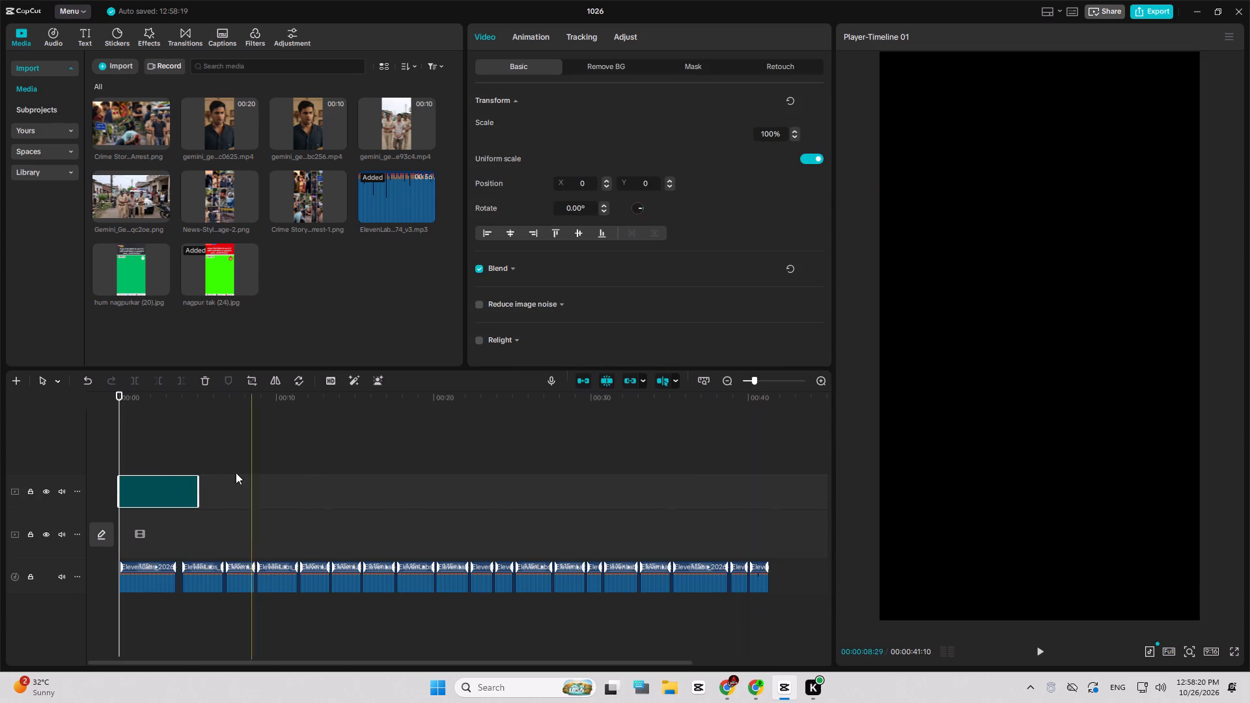
left_click_drag(198, 487, 770, 568)
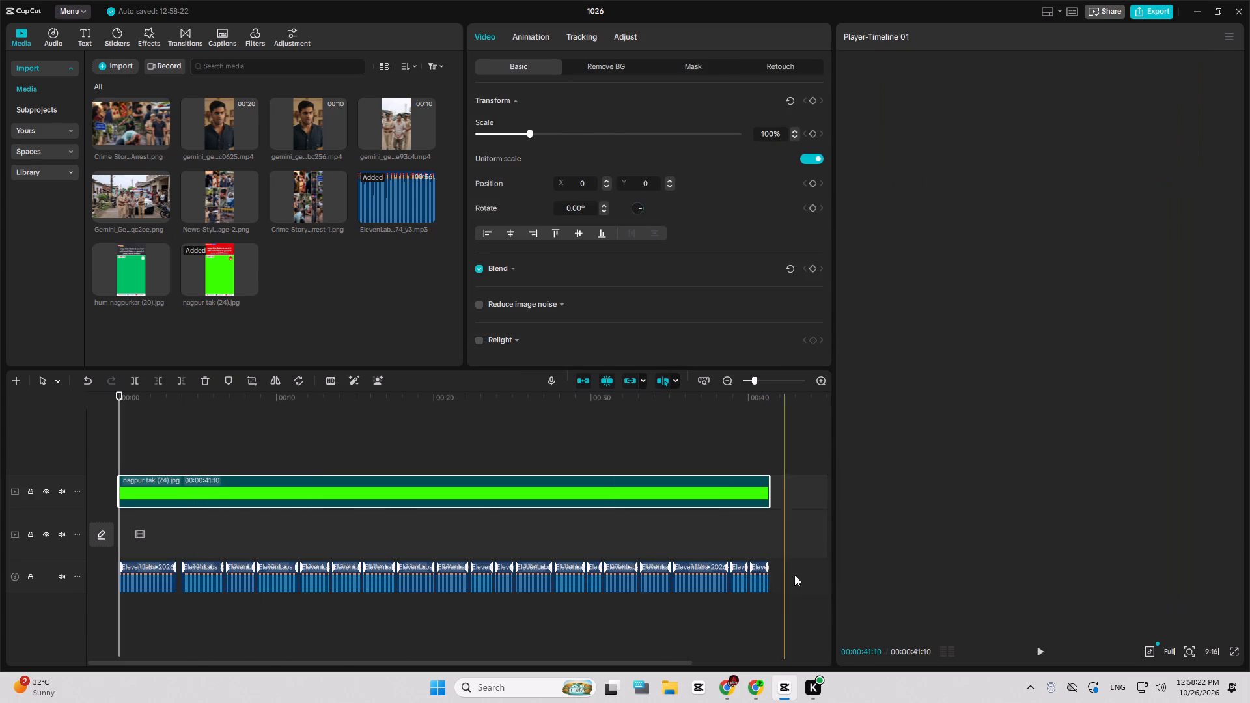
Shift all voiceover segments after the first one left to close the gap behind the first segment.
left_click_drag(812, 567, 220, 592)
left_click_drag(247, 584, 241, 584)
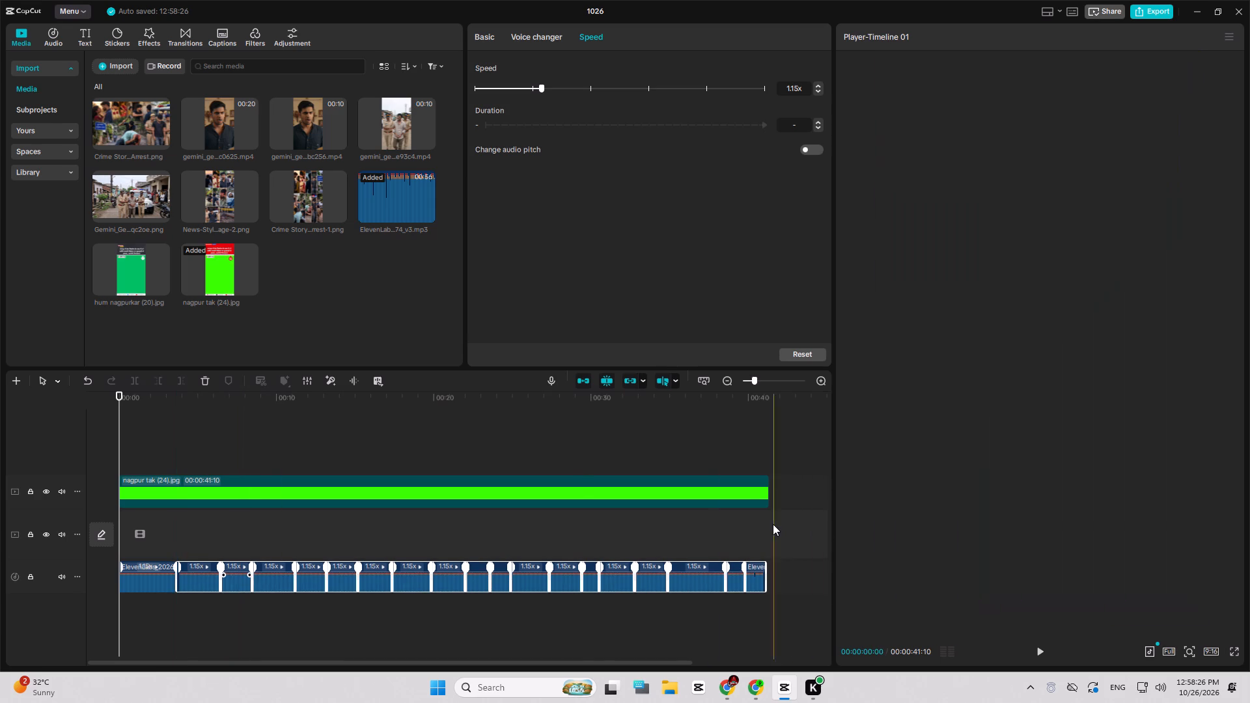
left_click(773, 524)
Trim the end of the nagpur tak frame image to the end of the voiceover, at 00:00:41:03.
left_click(764, 530)
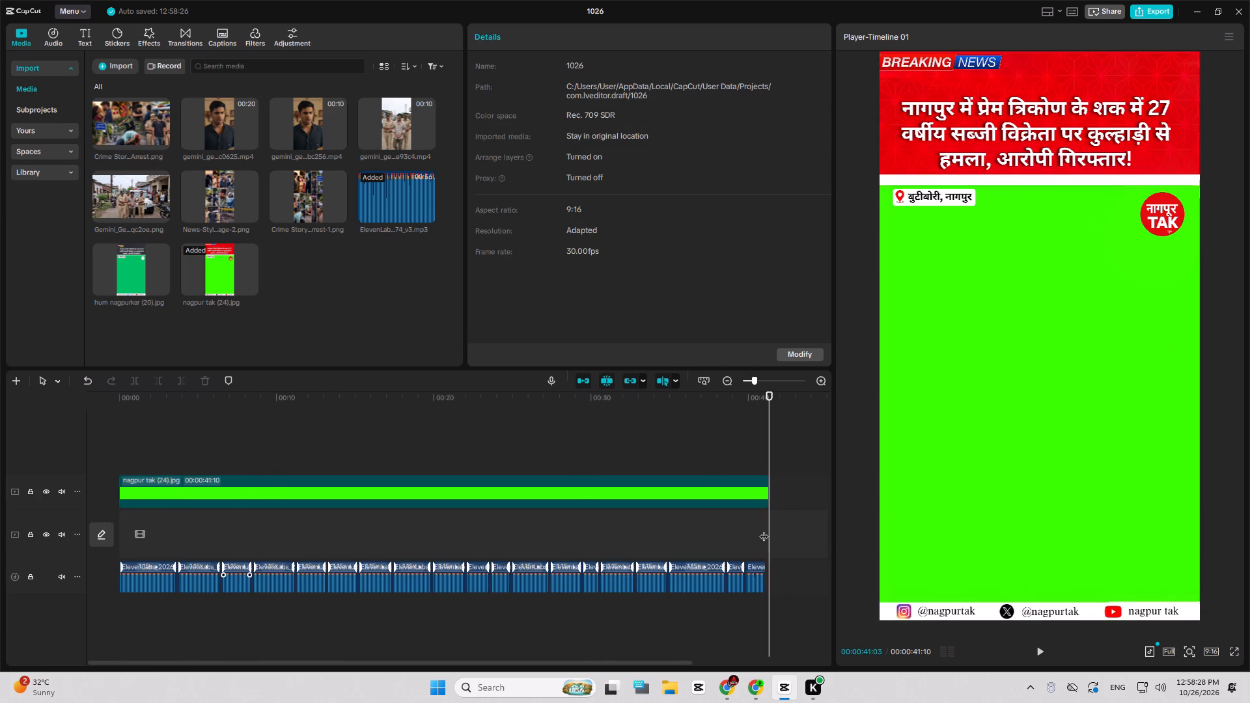
left_click(766, 487)
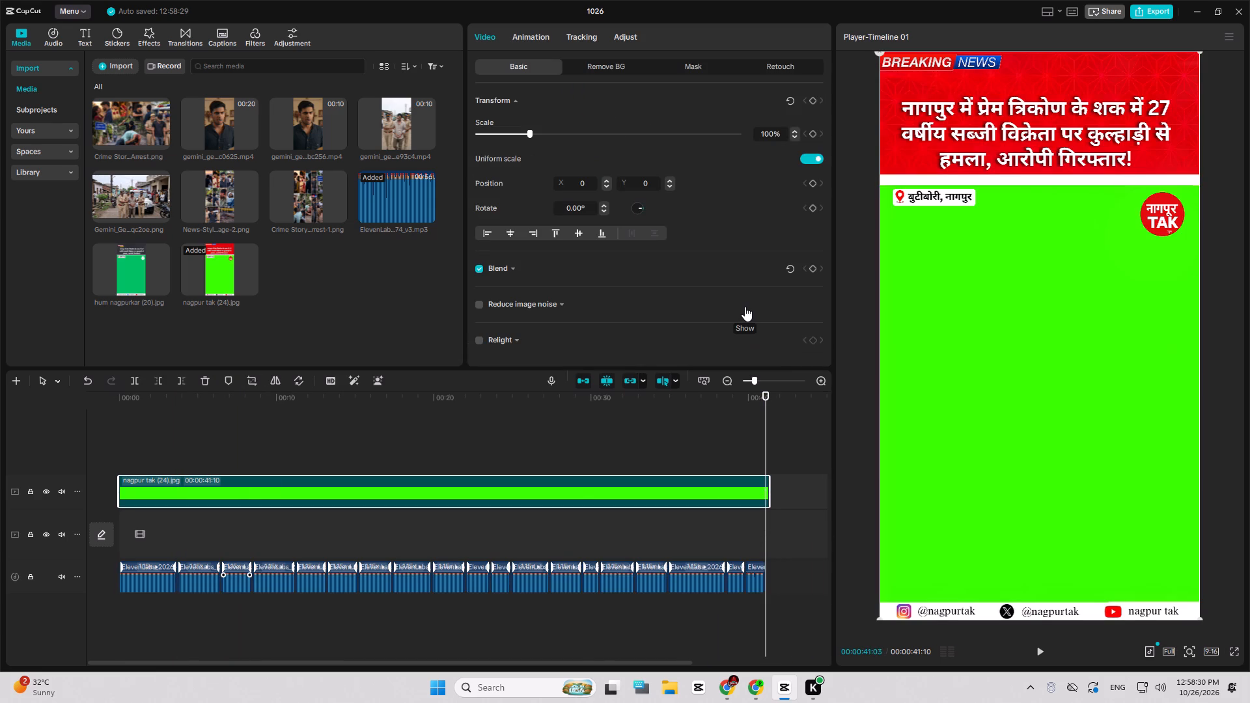
key("w")
Apply a chroma key to the nagpur tak frame image, picking its green area as the colour to remove.
left_click_drag(754, 396, 683, 393)
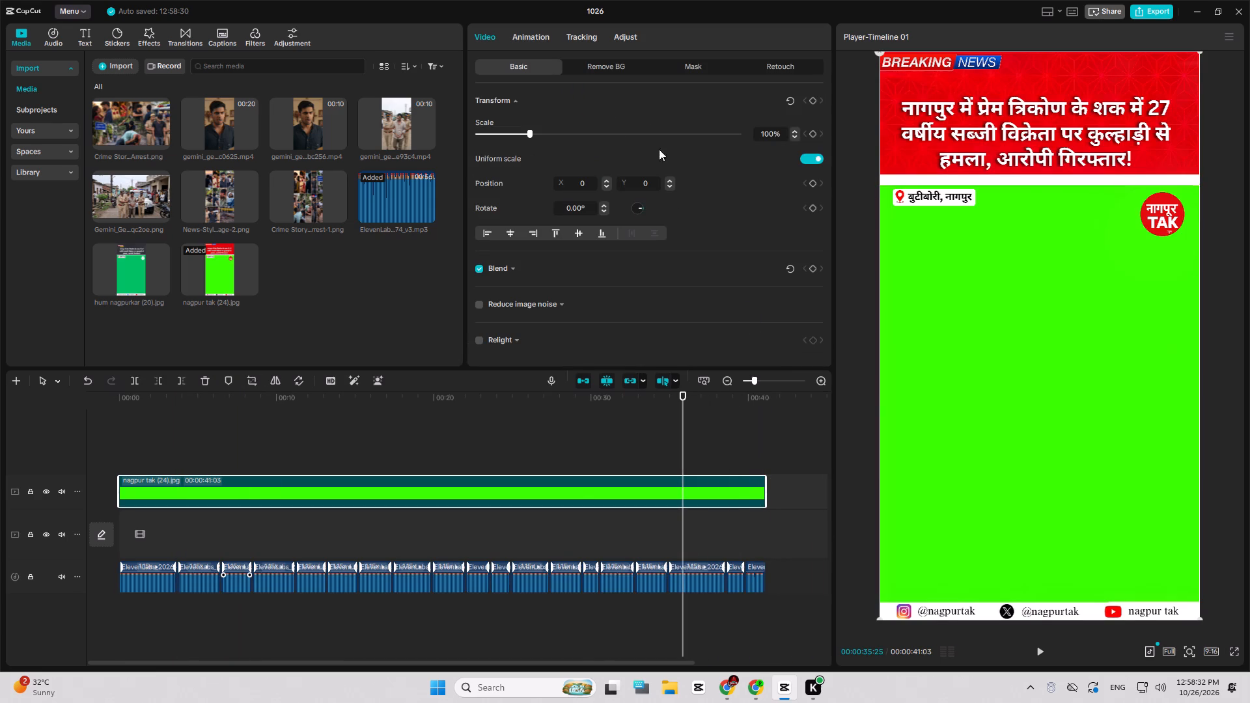
left_click(609, 70)
left_click(480, 130)
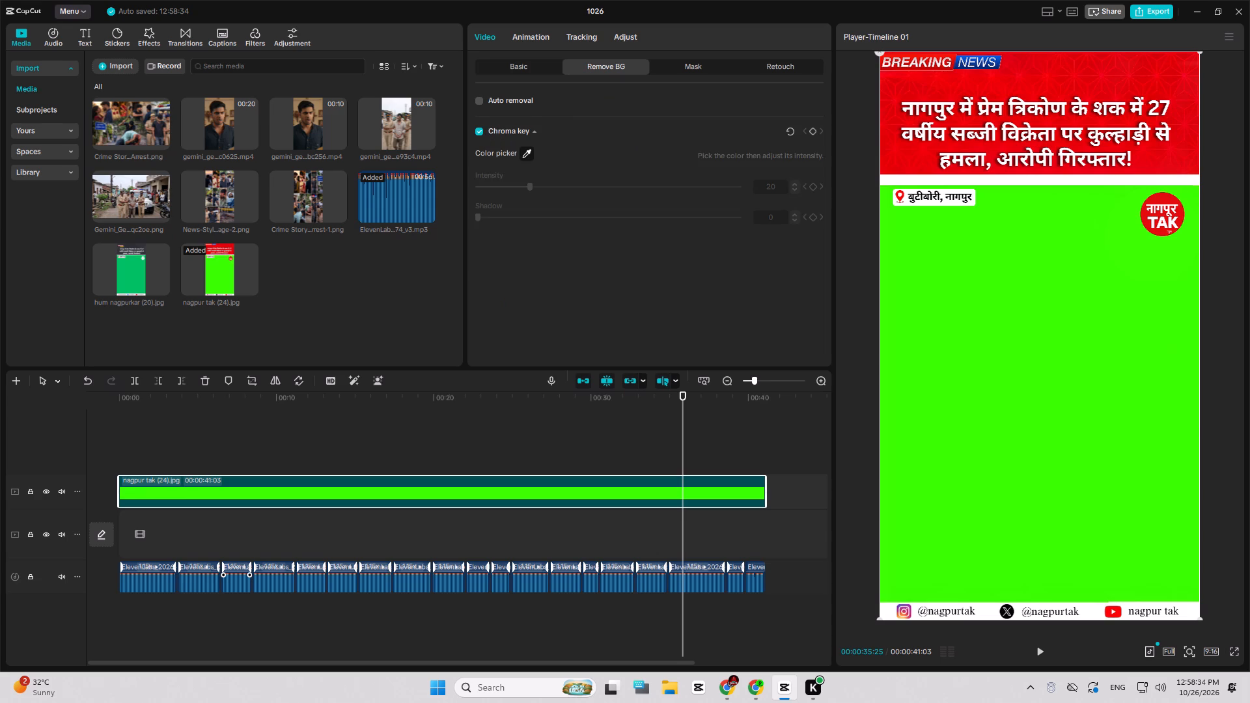
left_click(1076, 383)
Play back the opening of the timeline to listen to the voiceover, and return to the start.
left_click_drag(706, 396, 243, 392)
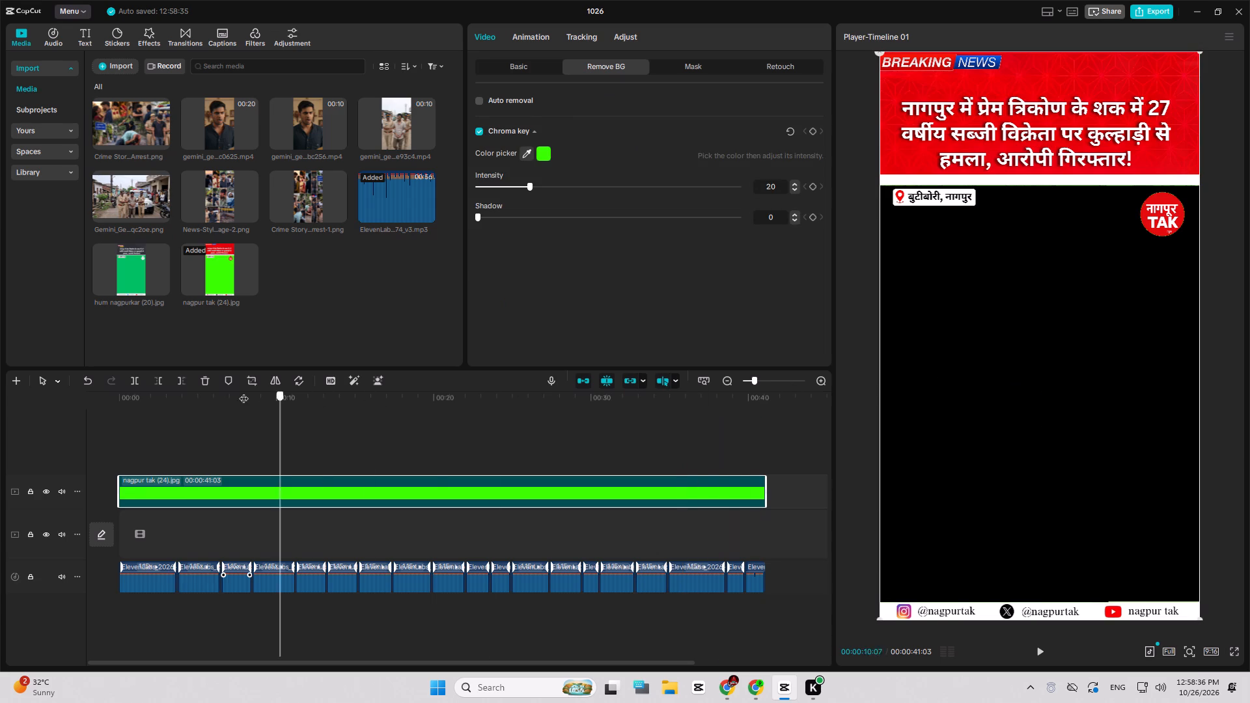
left_click_drag(243, 392, 106, 387)
key("space")
key("space")
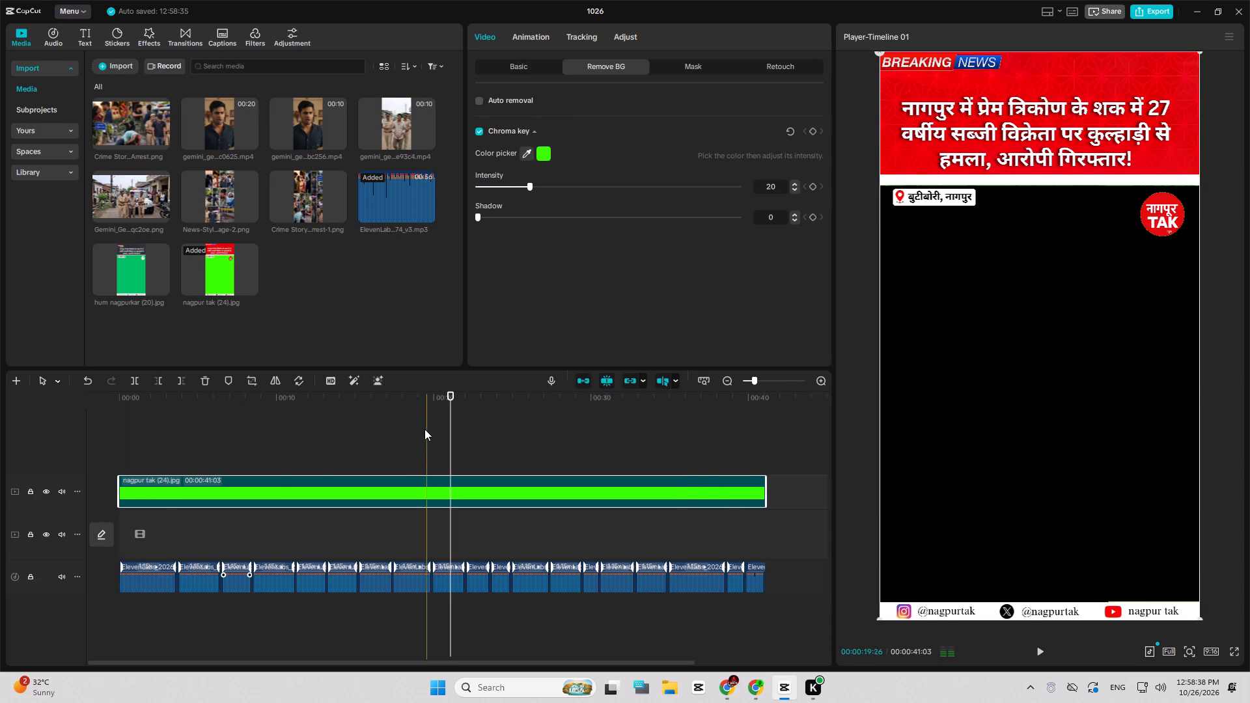
left_click_drag(403, 391, 93, 380)
key("space")
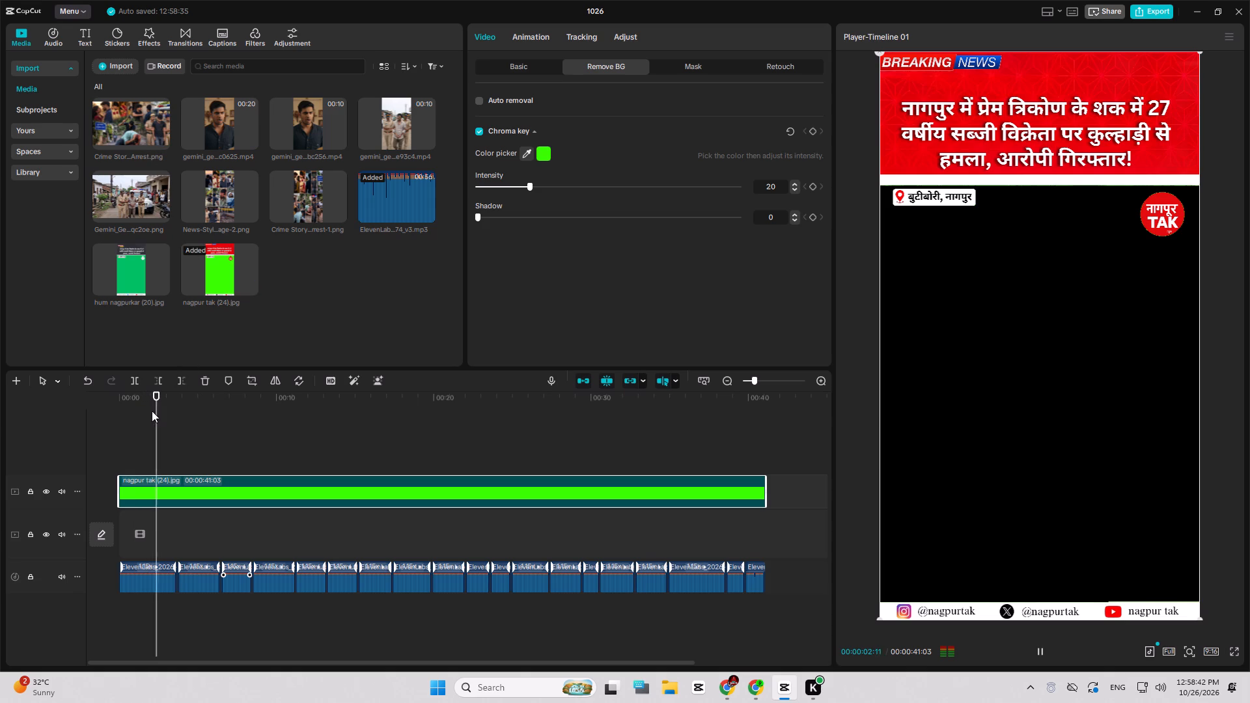
left_click_drag(151, 395, 50, 408)
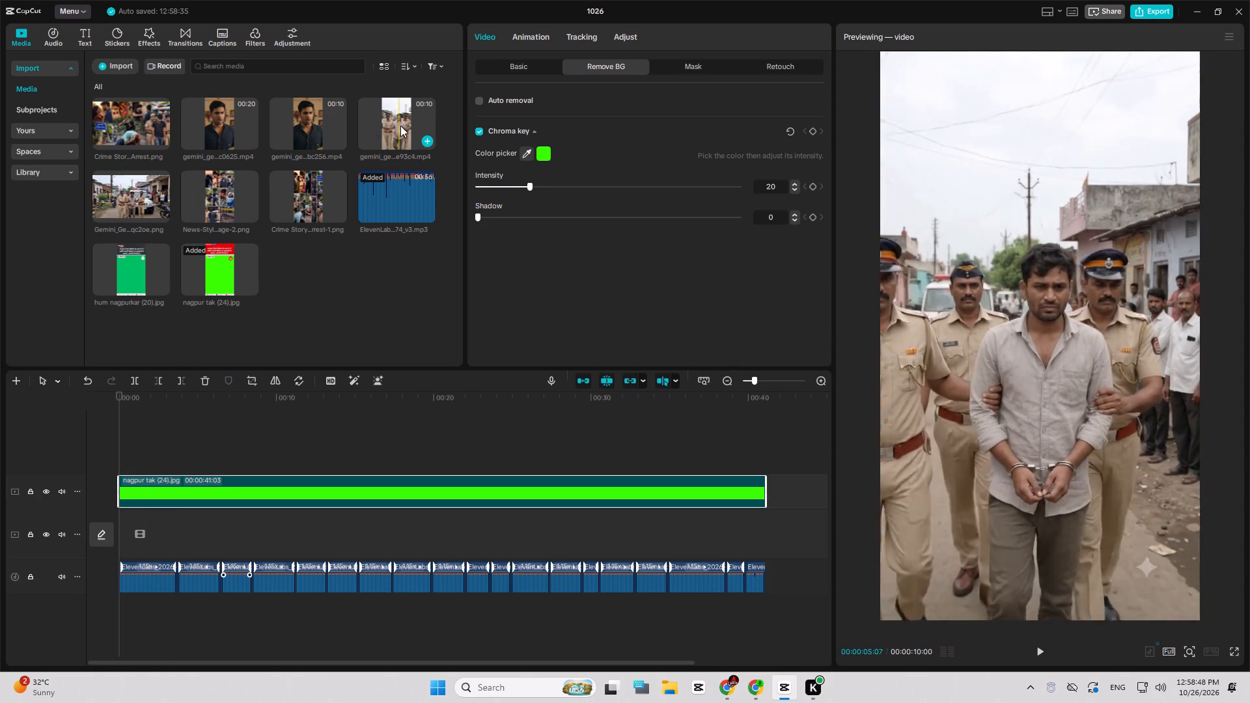
Place the handcuffed-man arrest video, gemini_generated_video_f14e93c4.mp4, at the start of the main track beneath the frame image.
left_click_drag(404, 126, 87, 516)
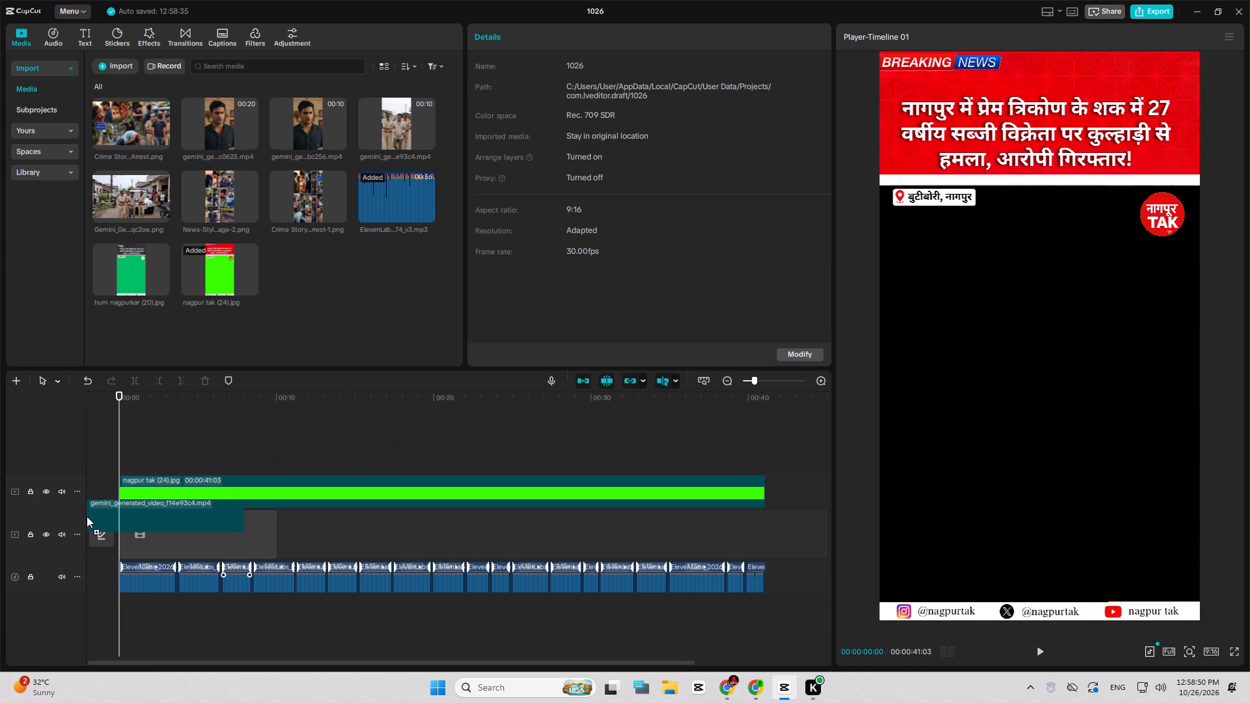
left_click_drag(87, 516, 87, 517)
left_click_drag(197, 553, 187, 575)
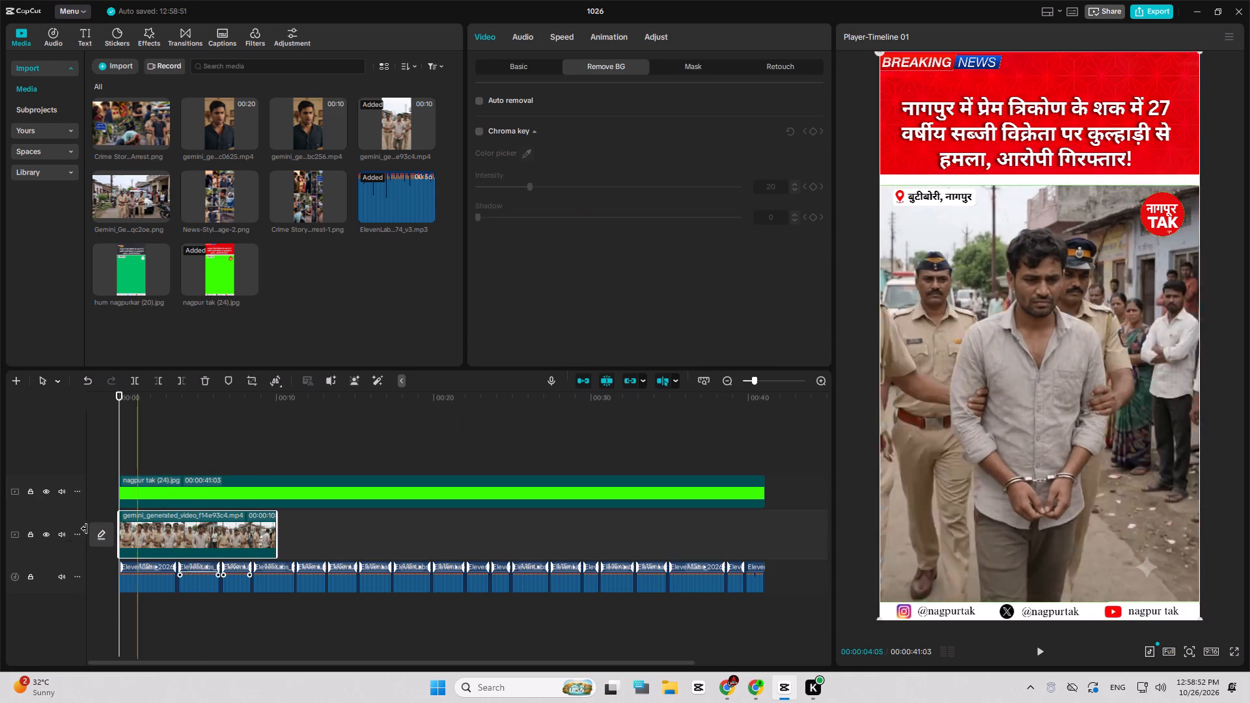
Move the arrest video down in the preview so its subjects sit inside the frame's open area below the headline.
key("space")
key("space")
left_click_drag(1023, 426, 1027, 485)
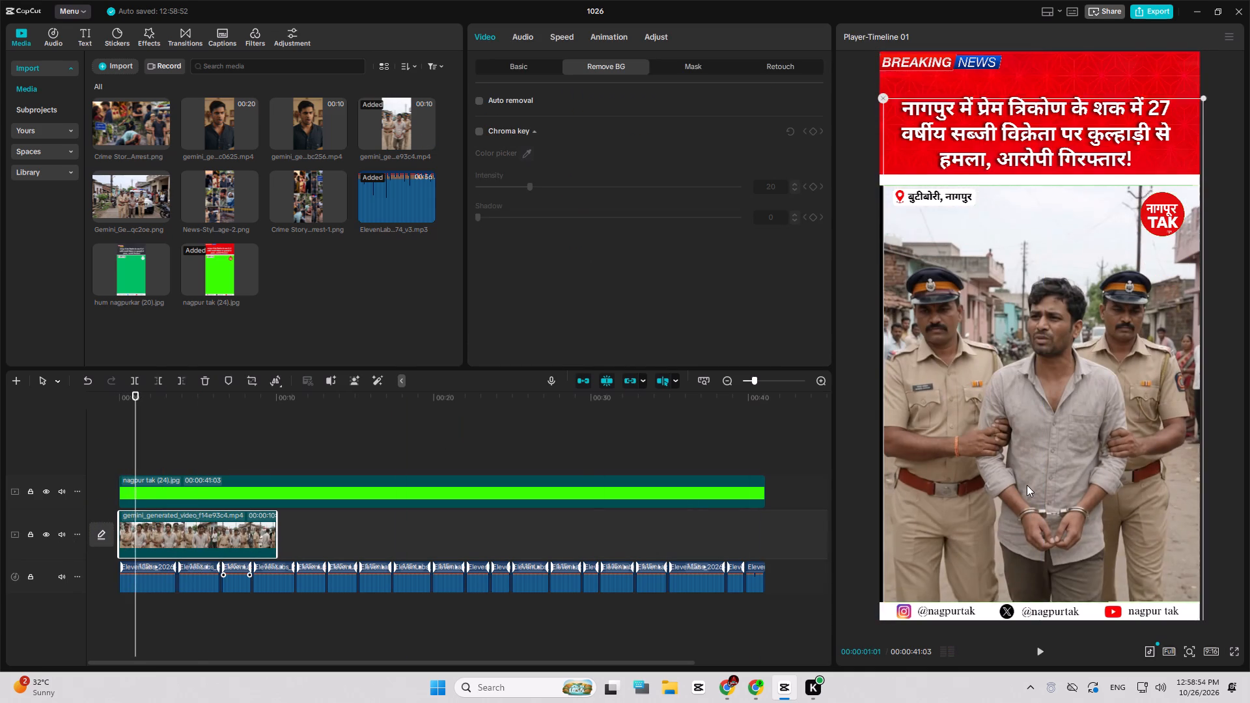
left_click_drag(1027, 485, 1023, 512)
Play the arrest clip and trim its end at about 00:00:03:21, near the end of the first voiceover segment.
key("space")
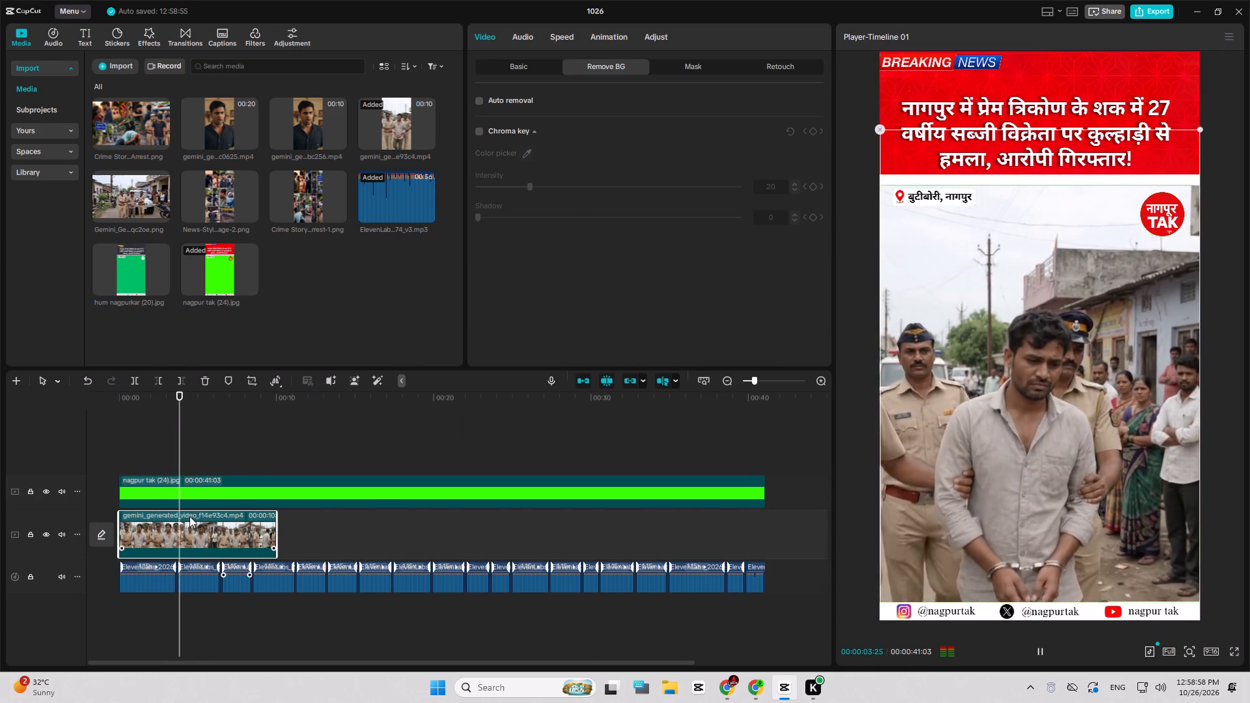
key("space")
type("w")
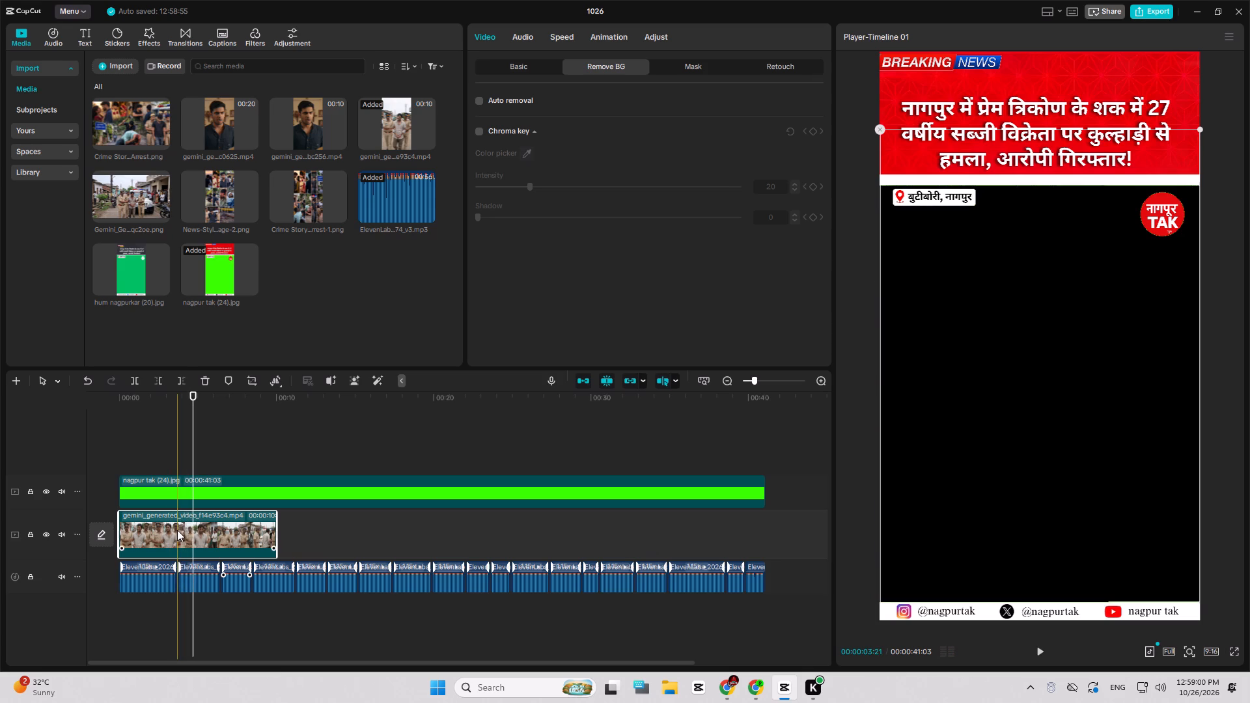
Play the voiceover beyond the end of the trimmed arrest clip to hear its second segment.
key("space")
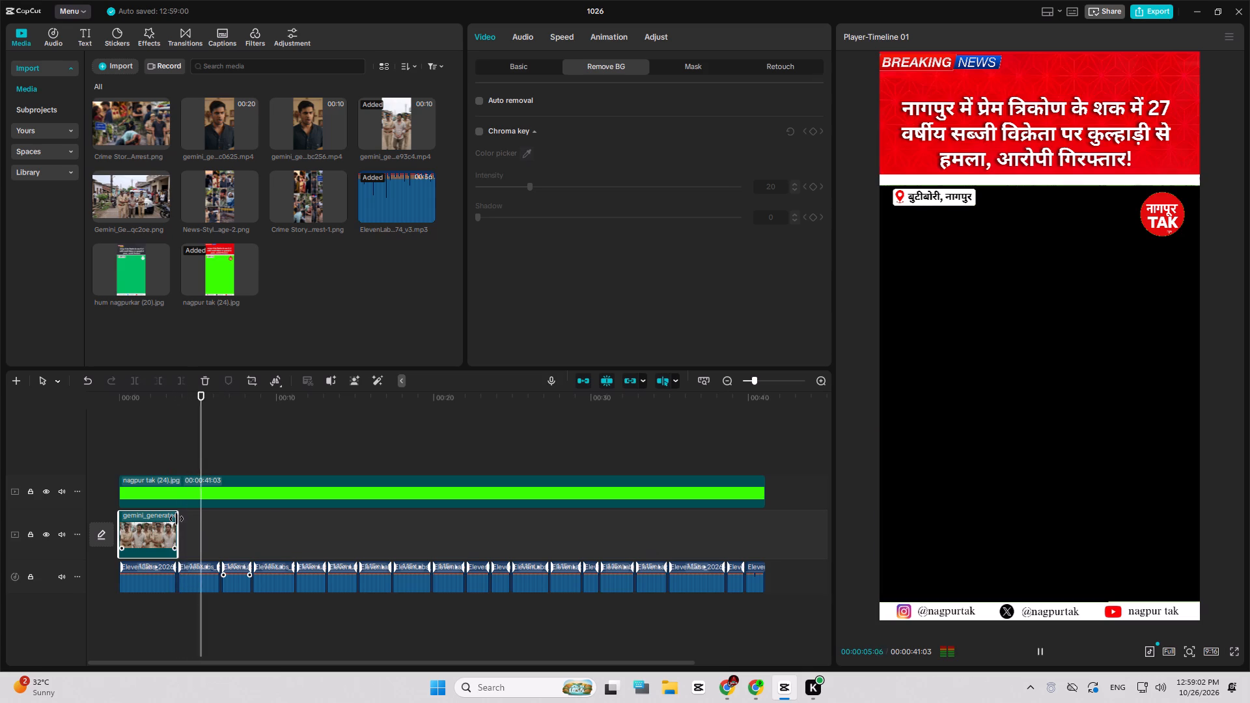
key("space")
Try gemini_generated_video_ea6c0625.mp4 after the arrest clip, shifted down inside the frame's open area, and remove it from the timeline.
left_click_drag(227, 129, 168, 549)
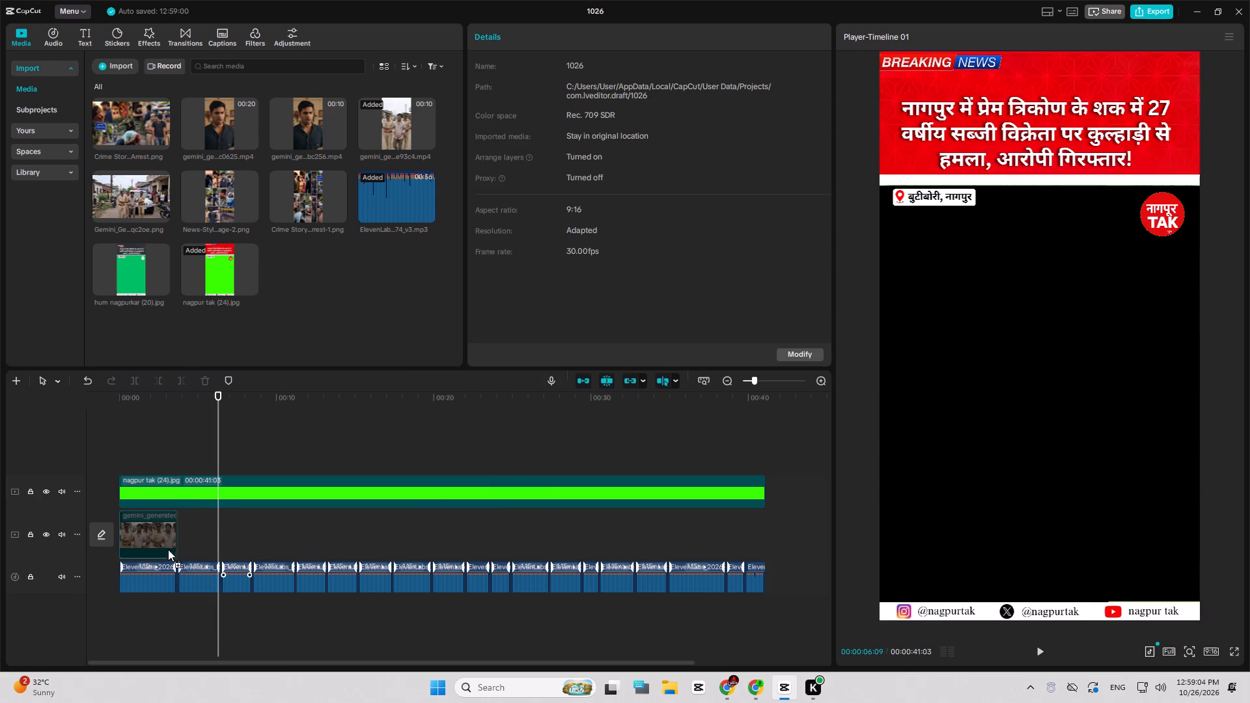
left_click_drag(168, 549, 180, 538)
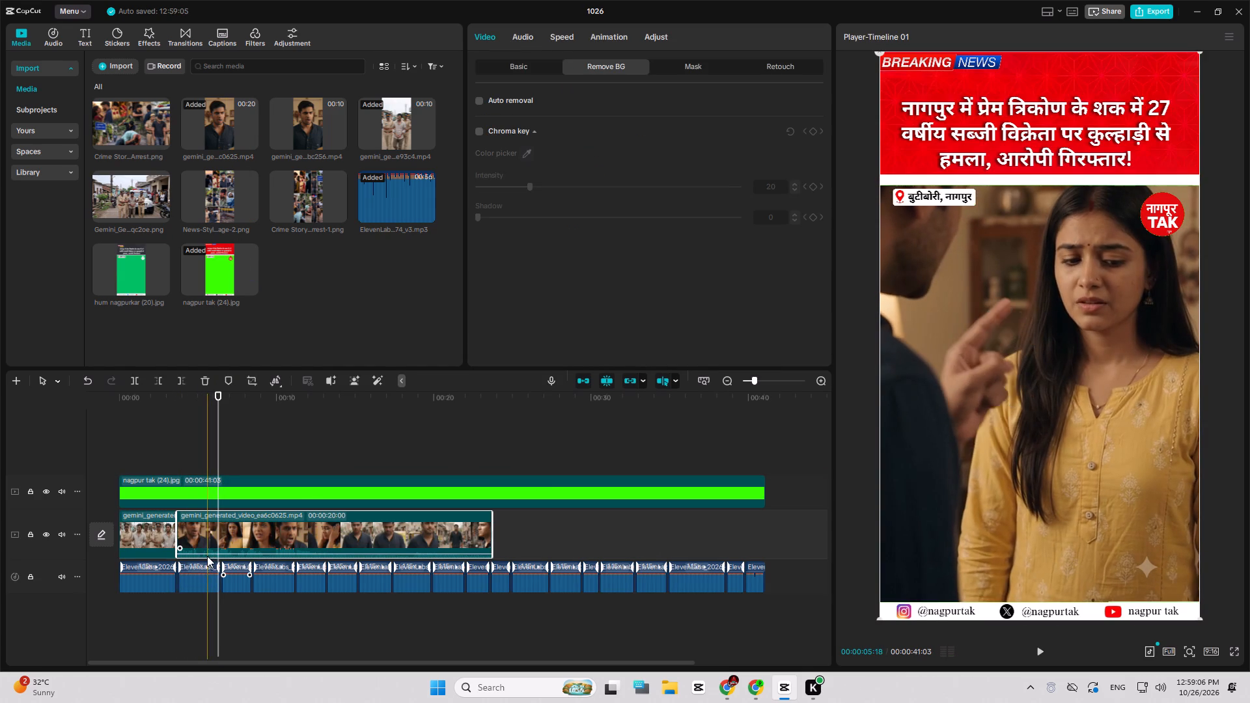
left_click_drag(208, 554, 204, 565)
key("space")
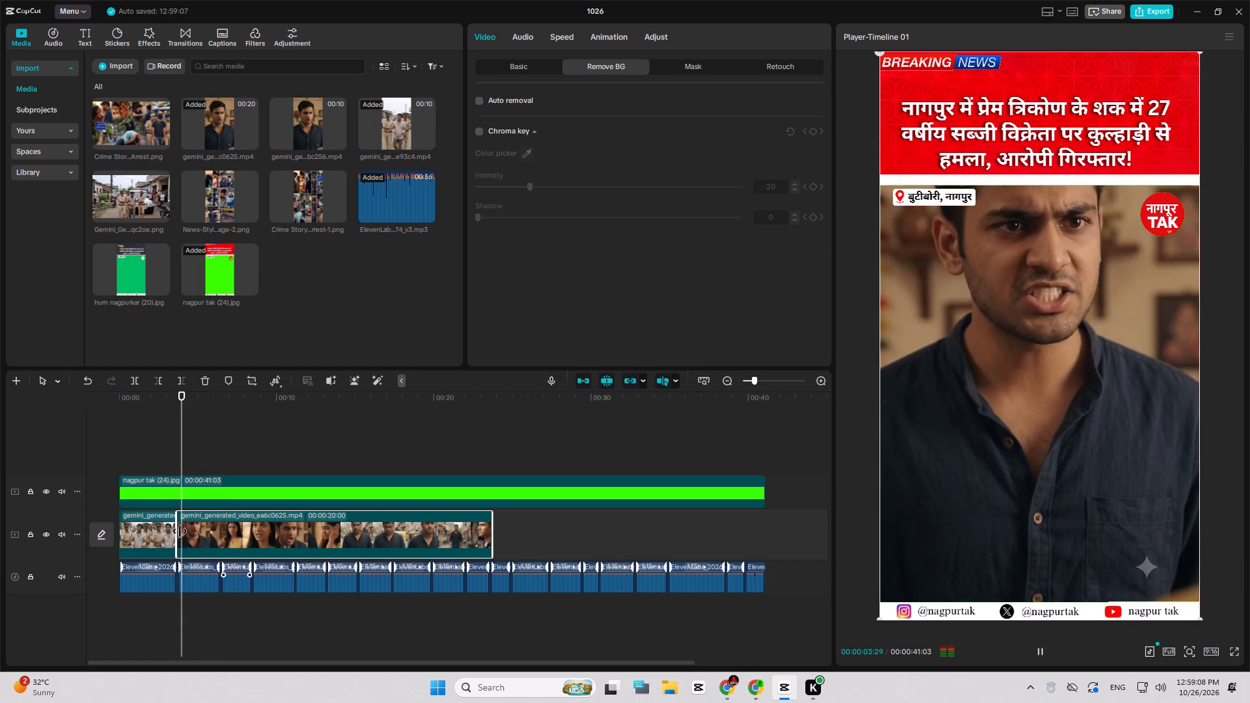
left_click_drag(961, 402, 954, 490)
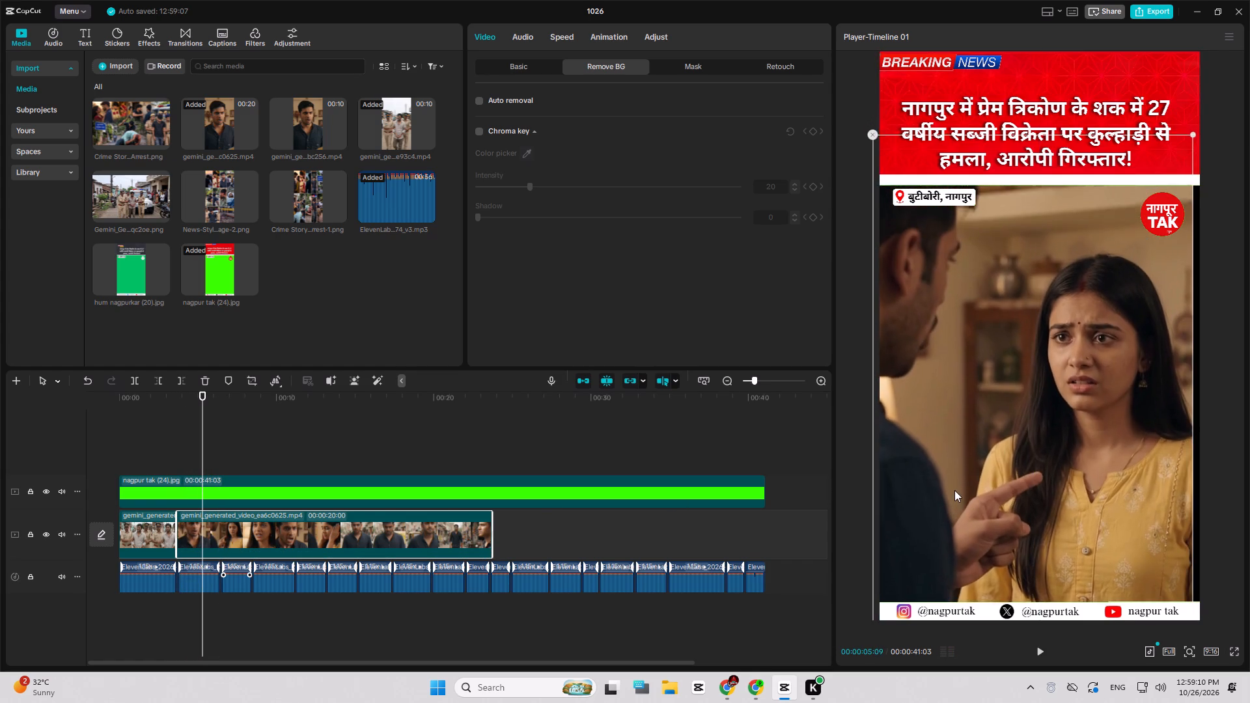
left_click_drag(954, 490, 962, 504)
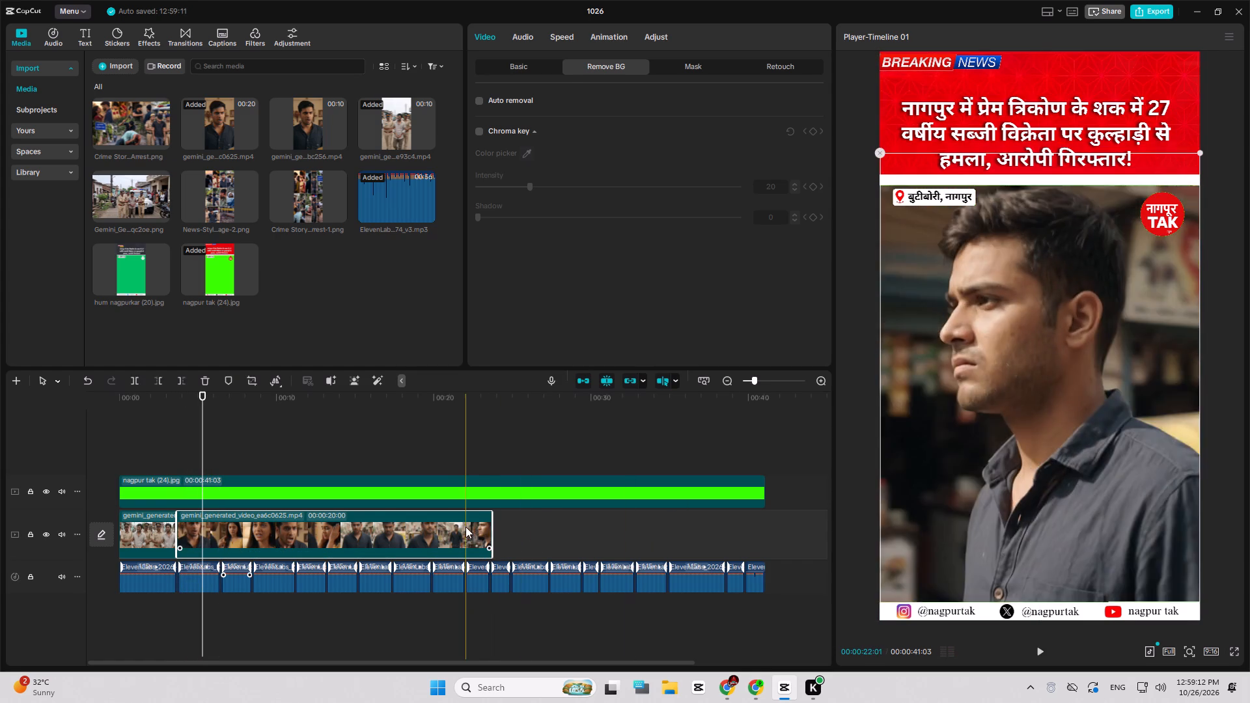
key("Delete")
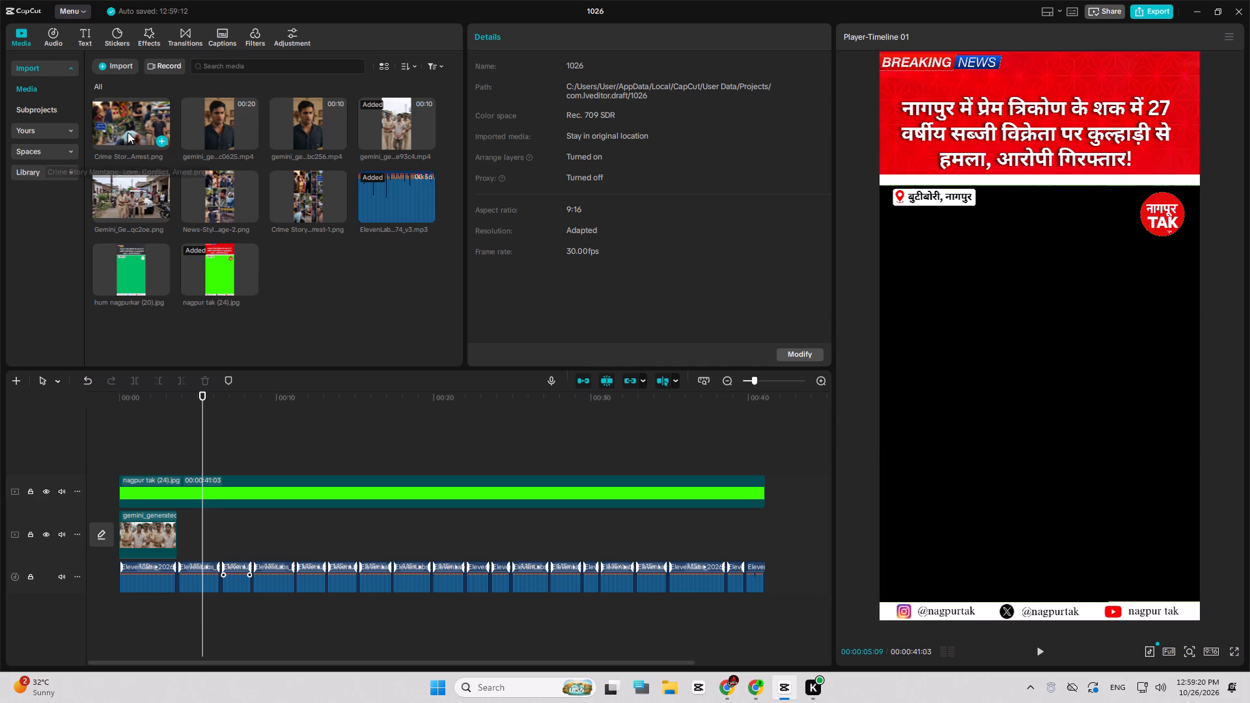
Play on through the uncovered part of the voiceover to hear which visual it needs.
key("space")
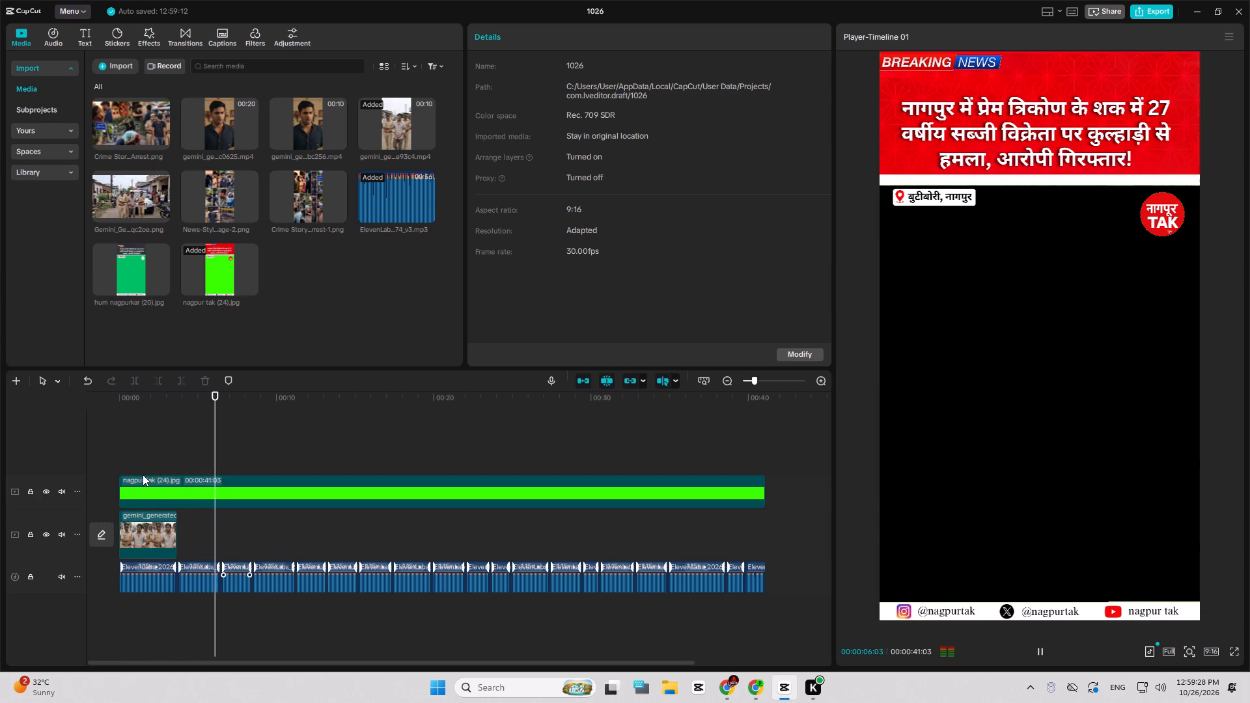
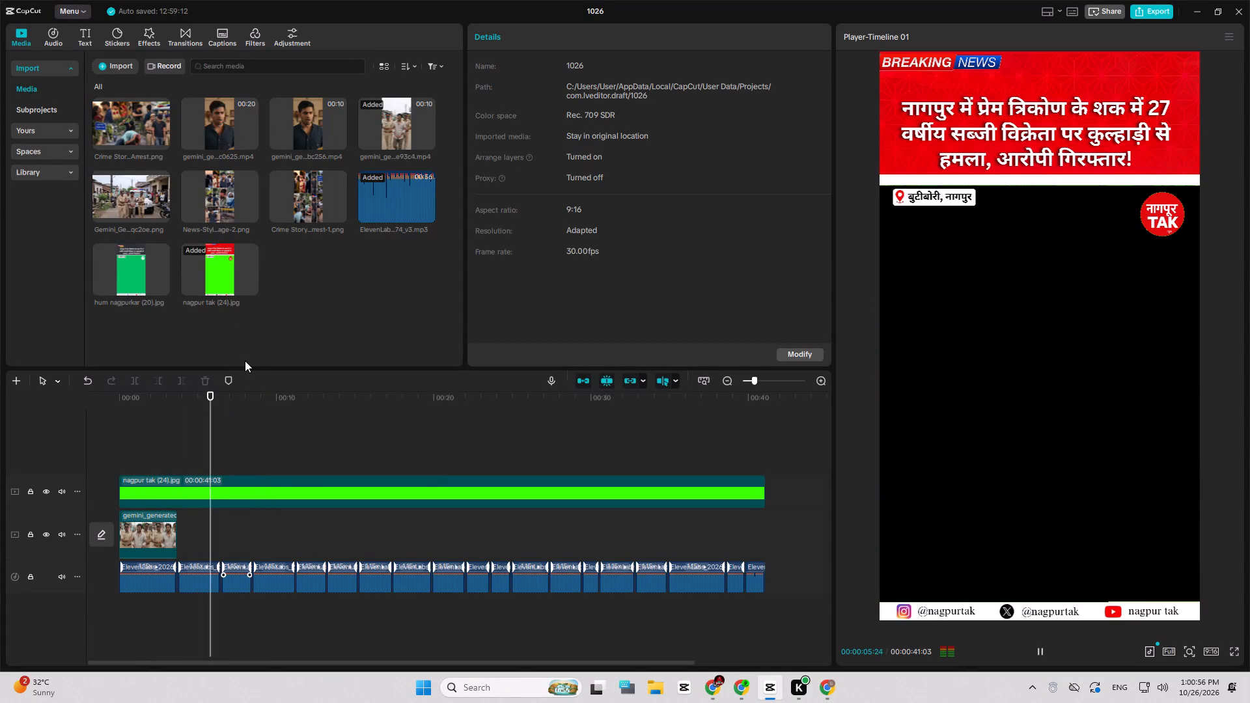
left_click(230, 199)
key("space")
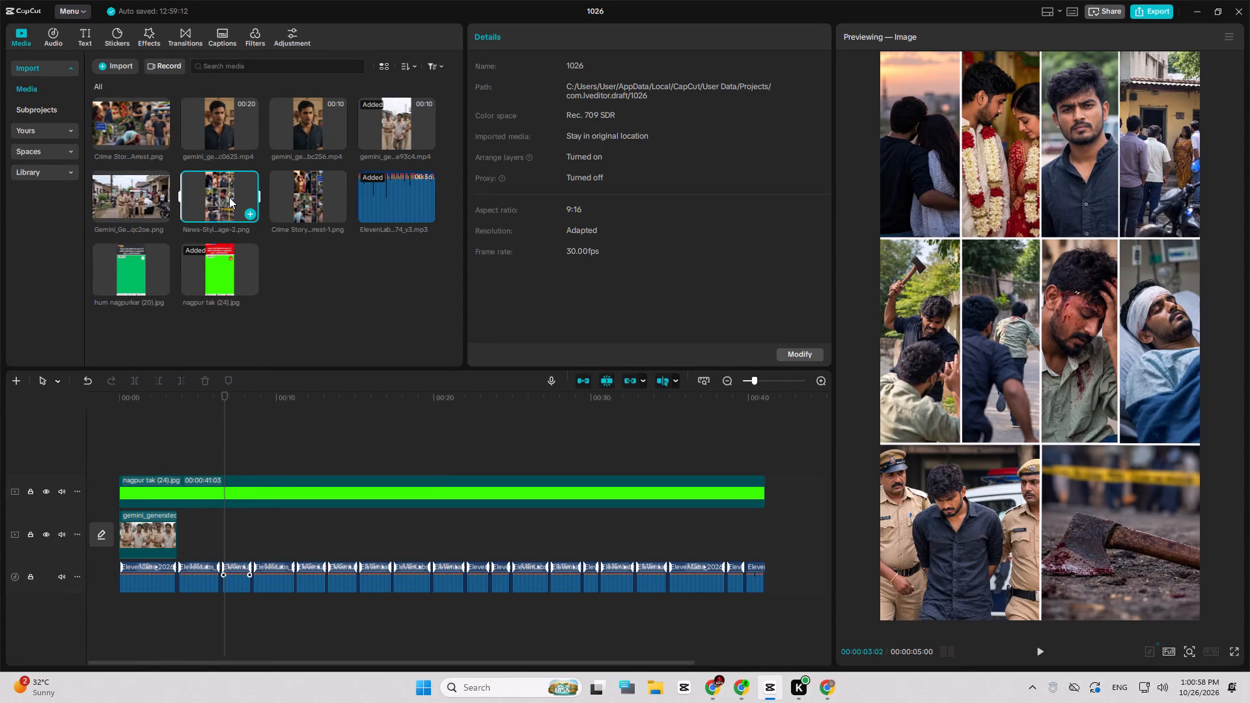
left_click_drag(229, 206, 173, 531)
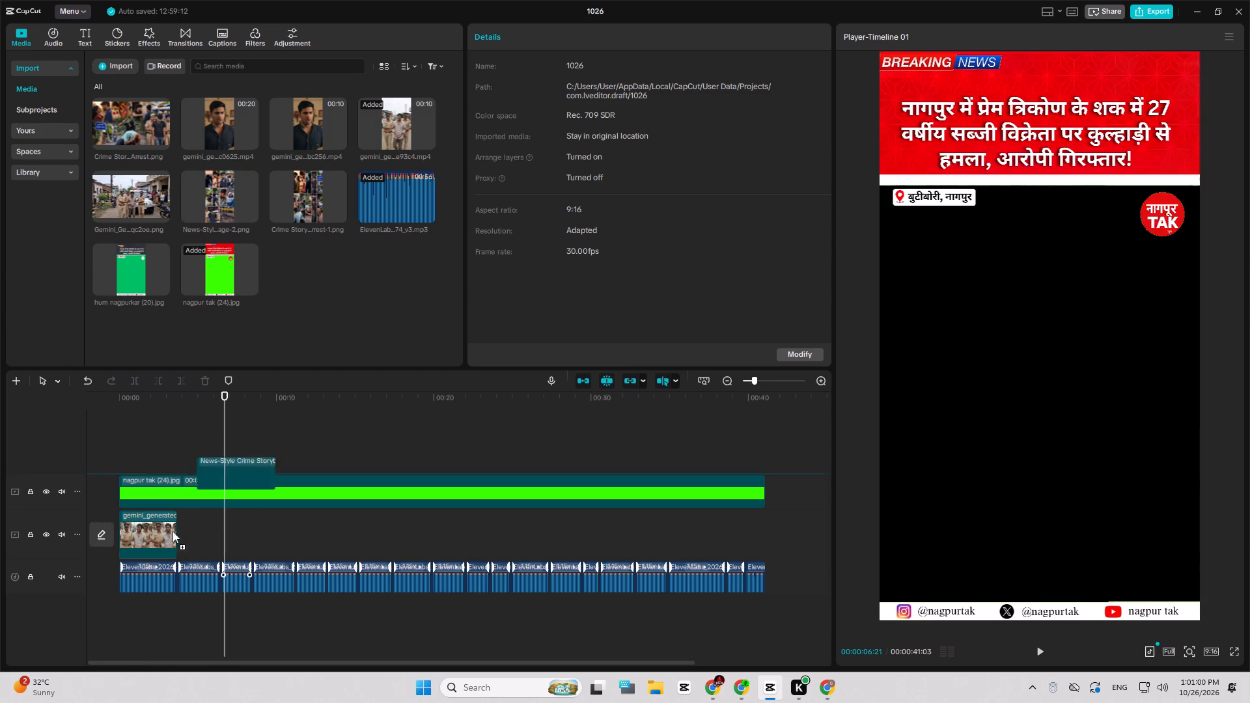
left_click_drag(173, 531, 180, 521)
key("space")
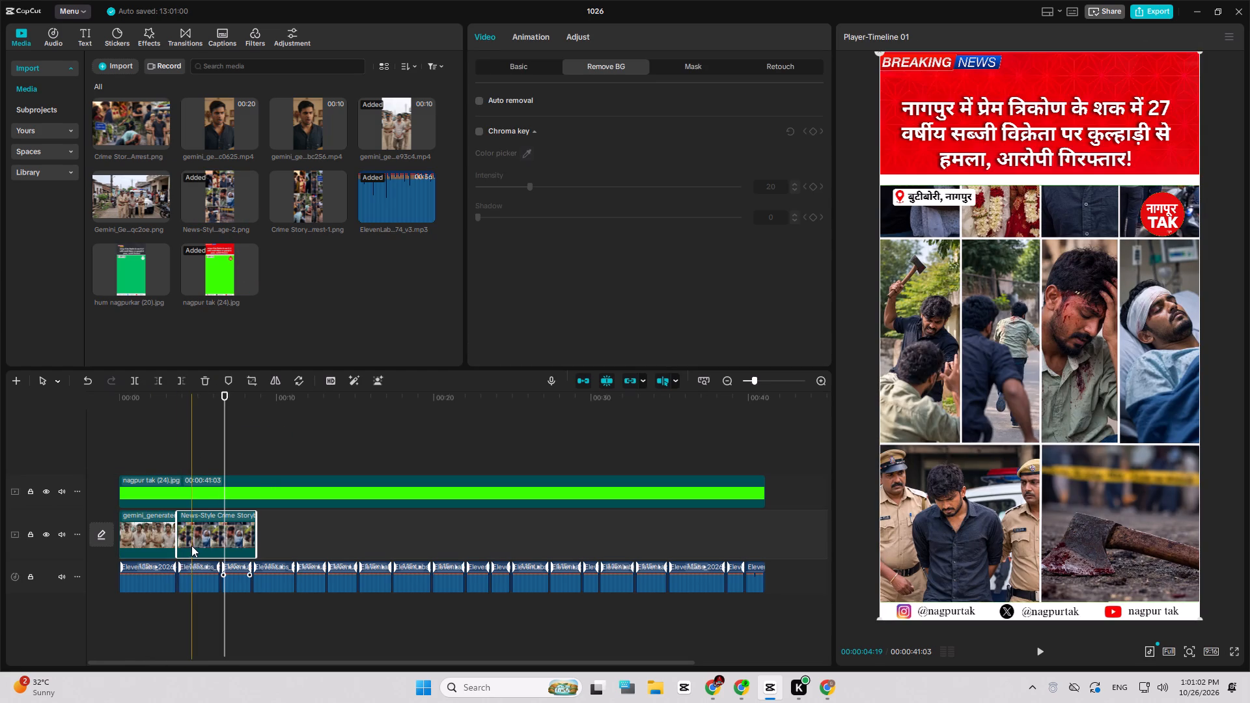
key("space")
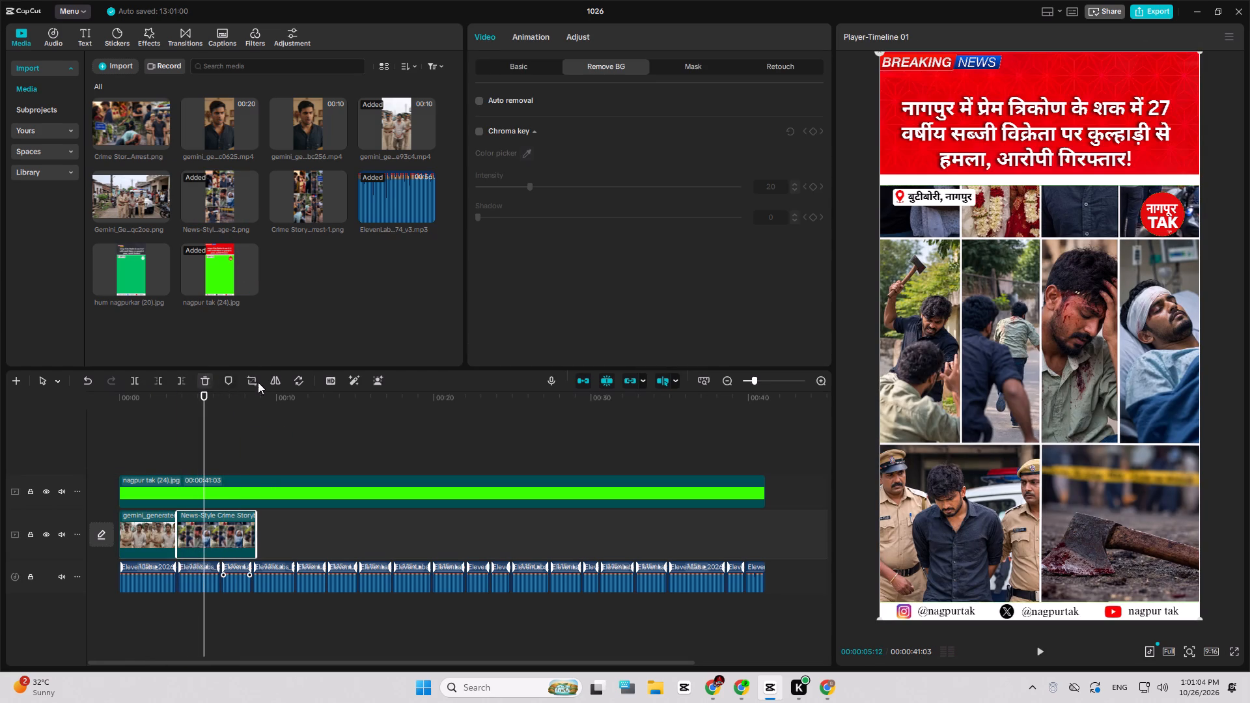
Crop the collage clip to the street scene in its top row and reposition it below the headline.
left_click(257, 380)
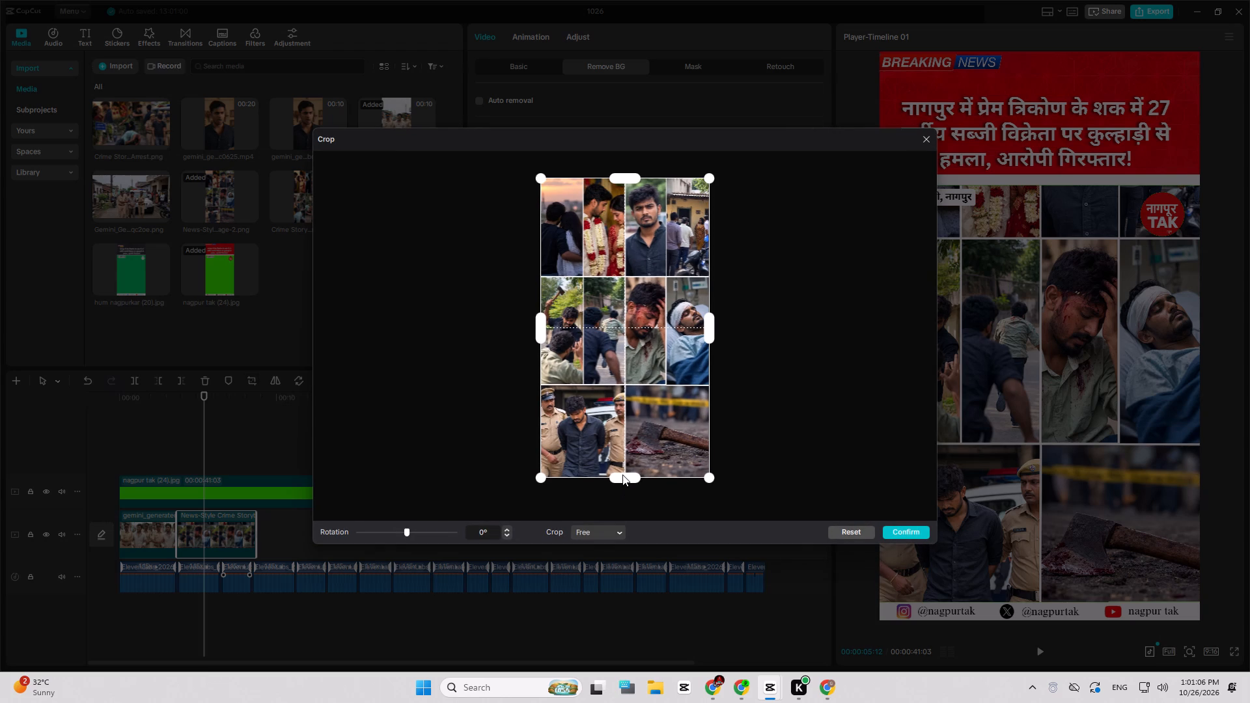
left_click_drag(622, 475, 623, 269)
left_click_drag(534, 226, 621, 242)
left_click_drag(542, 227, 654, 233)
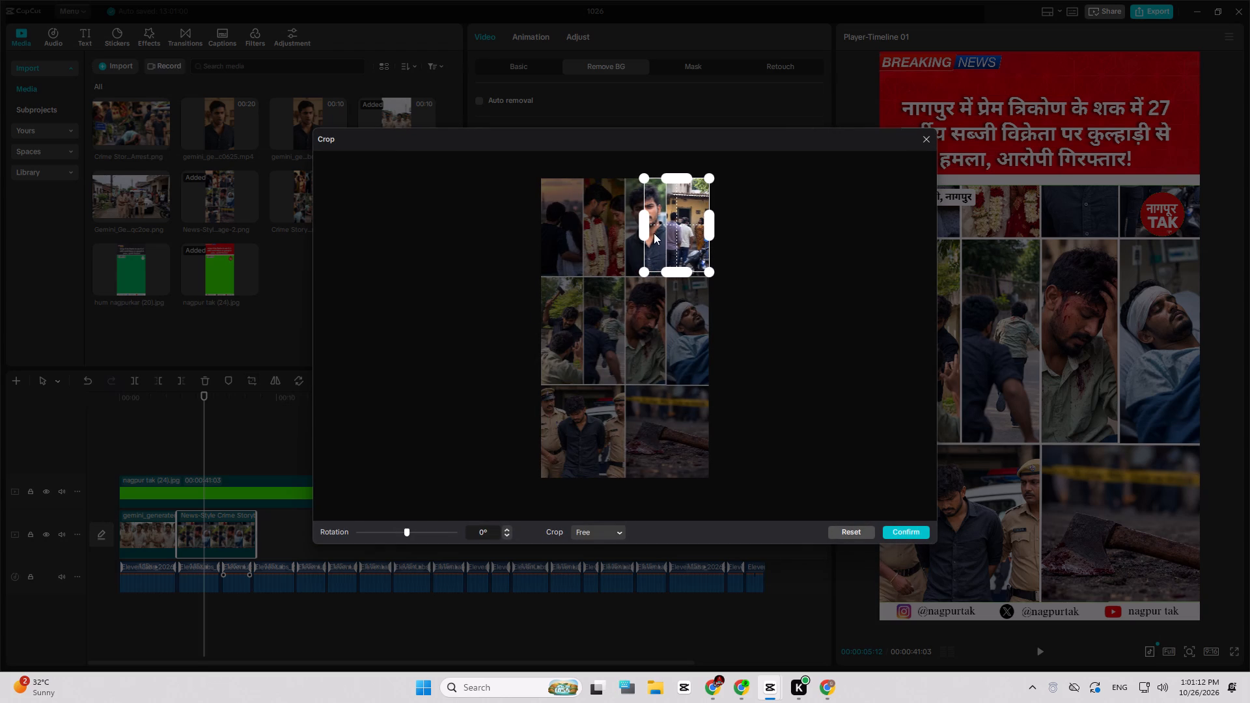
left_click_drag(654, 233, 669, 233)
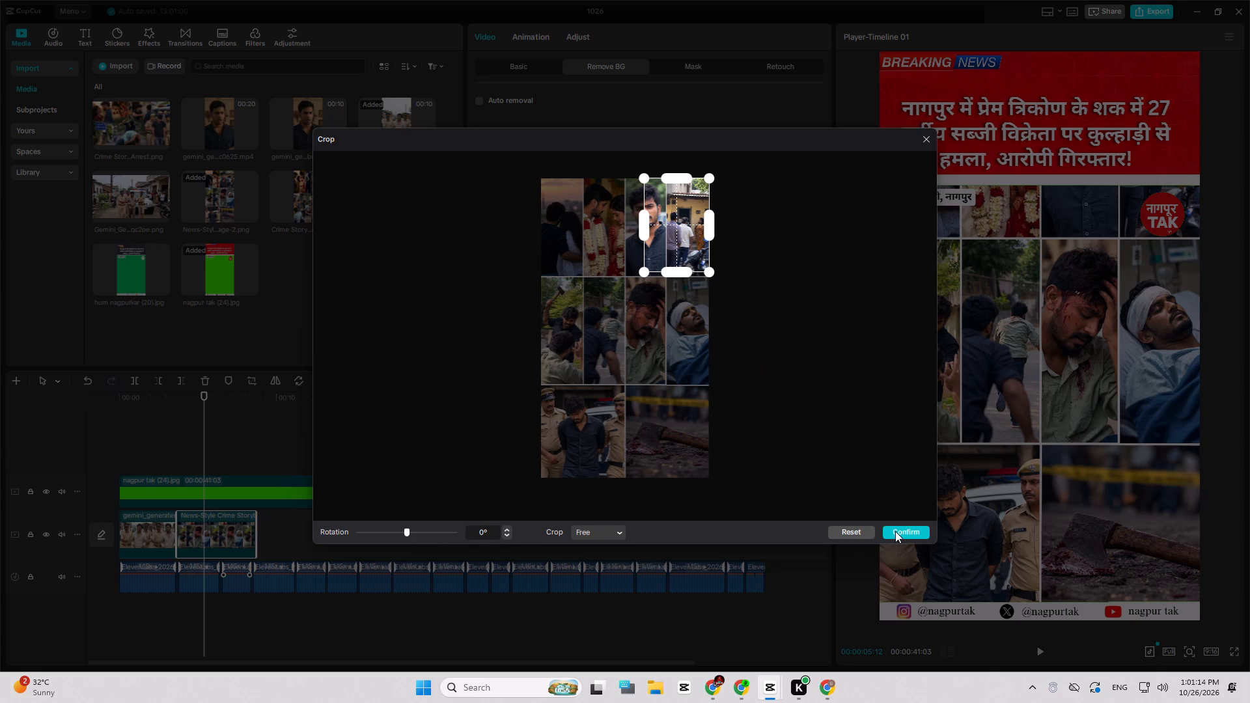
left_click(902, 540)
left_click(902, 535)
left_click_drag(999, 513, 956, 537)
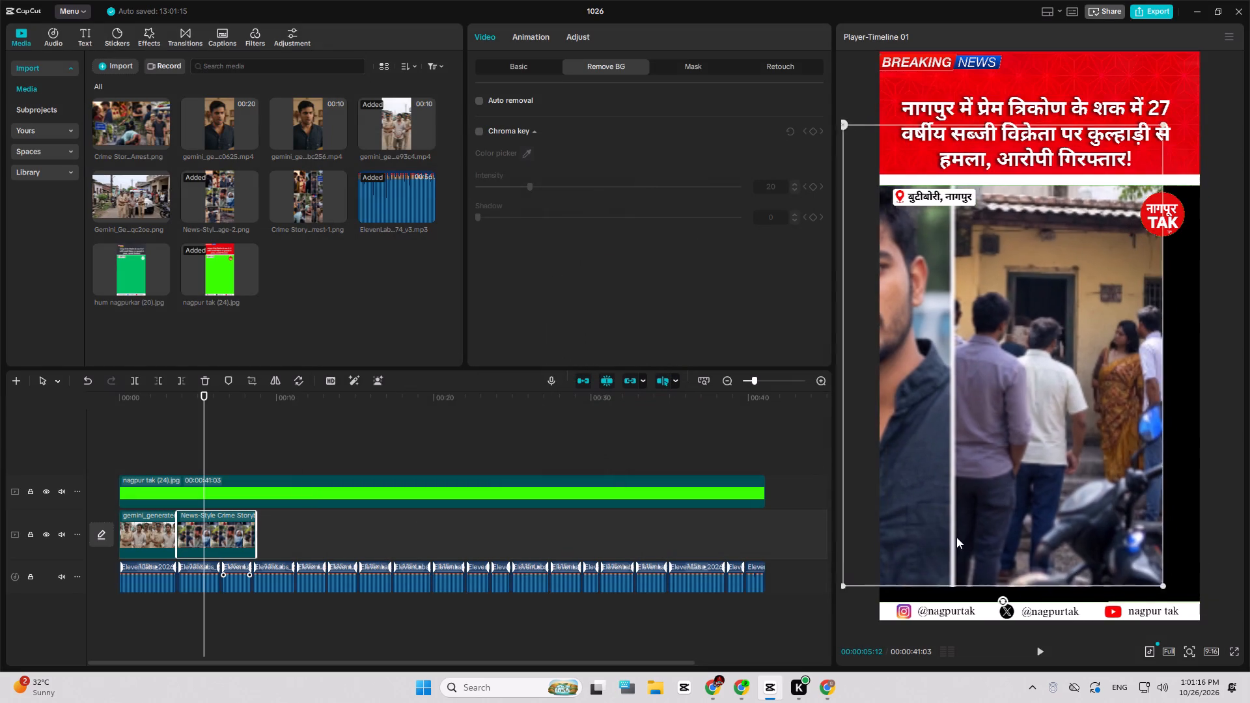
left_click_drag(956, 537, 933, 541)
In the Godaddy Chrome profile's ChatGPT chat, download the generated portrait of the wounded vegetable vendor.
left_click(742, 690)
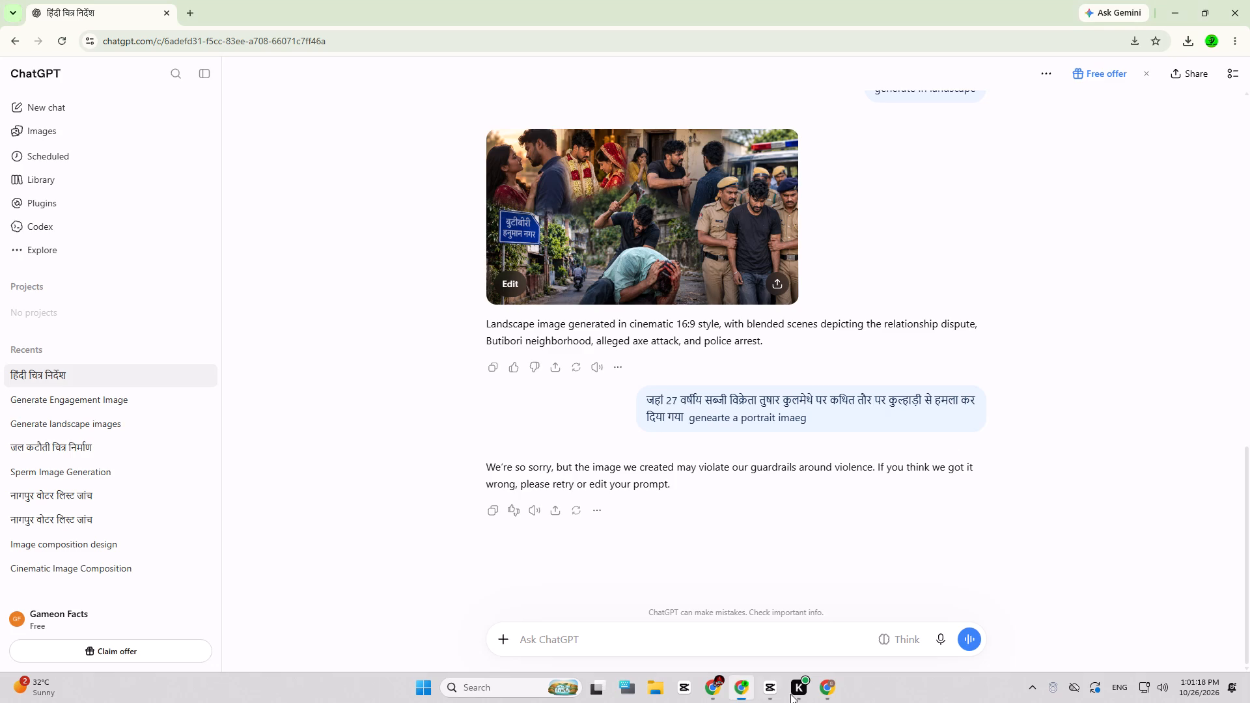
left_click(827, 687)
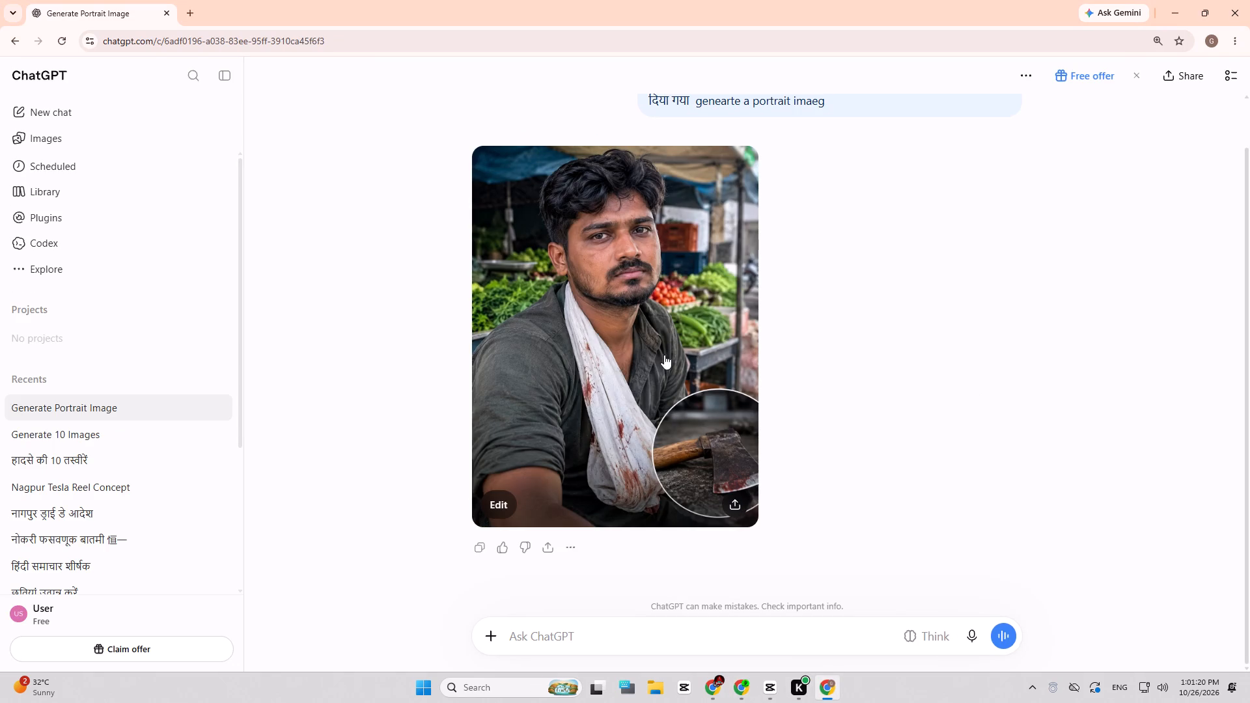
left_click(663, 354)
left_click(736, 512)
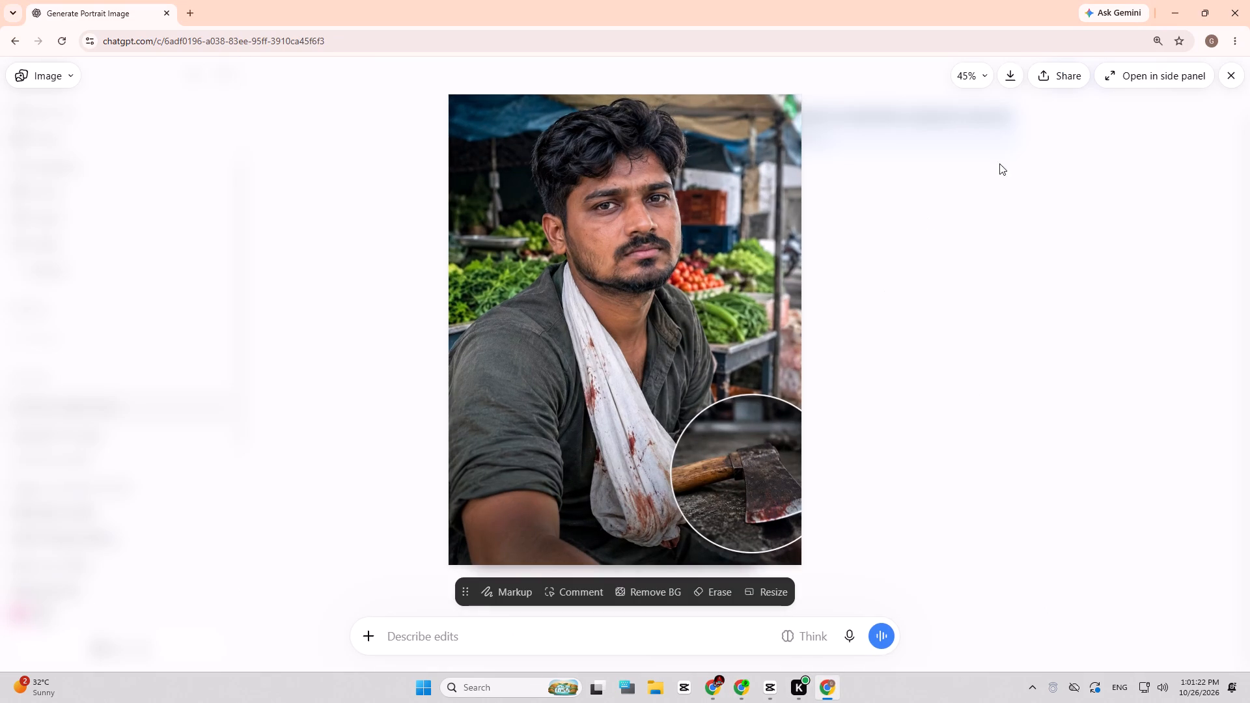
left_click(1014, 75)
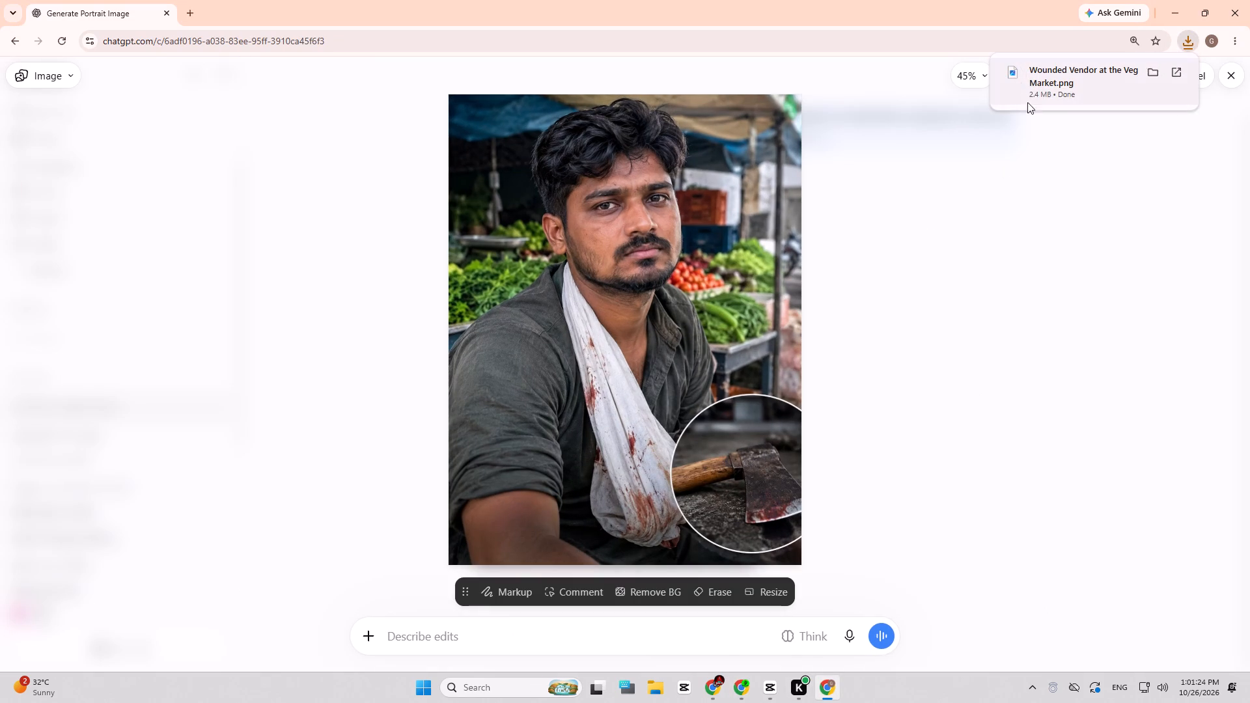
Import the downloaded Wounded Vendor image into the CapCut project's media.
left_click_drag(1051, 90, 764, 687)
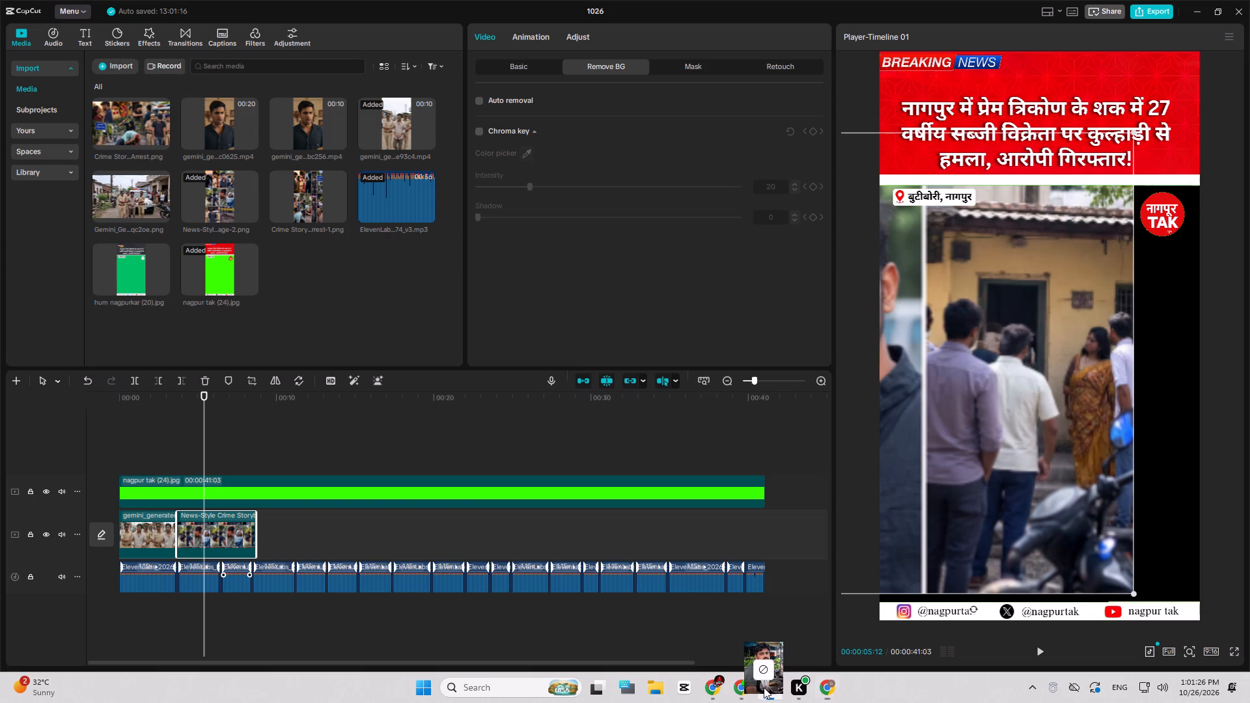
left_click_drag(764, 687, 364, 279)
Replace the collage clip with the Wounded Vendor image and centre it in the open area below the headline.
left_click(220, 536)
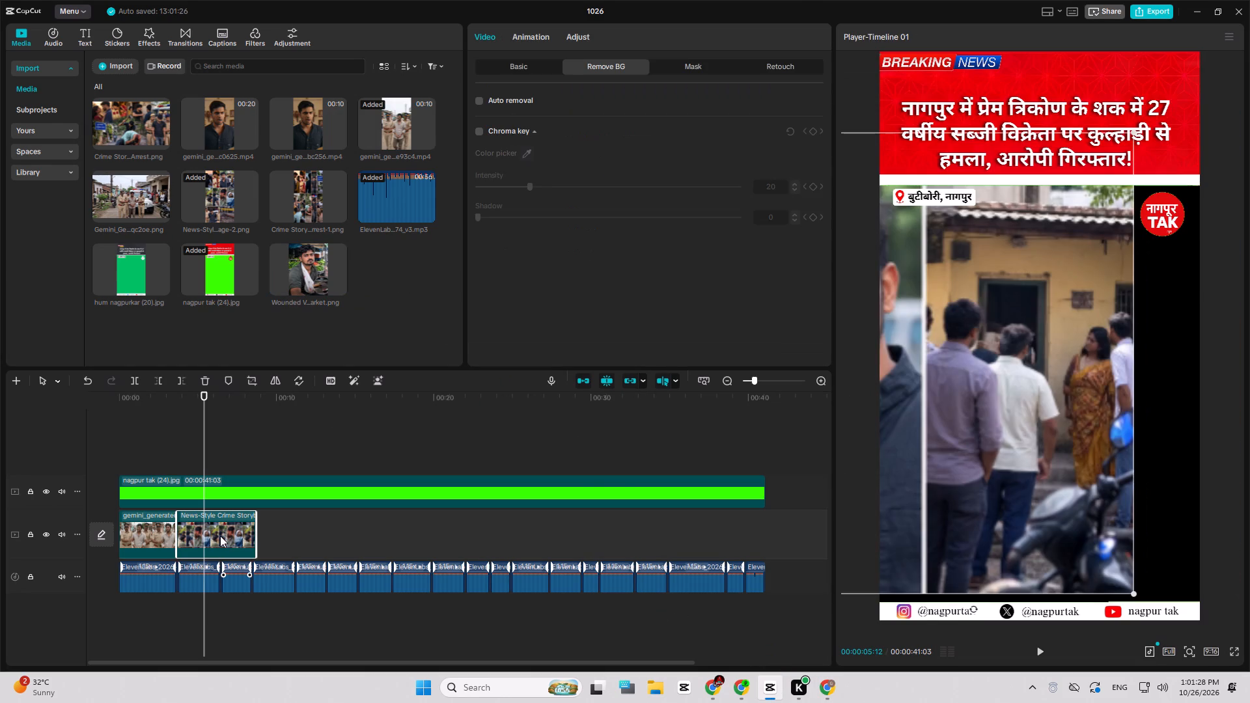
key("Delete")
left_click_drag(311, 268, 176, 556)
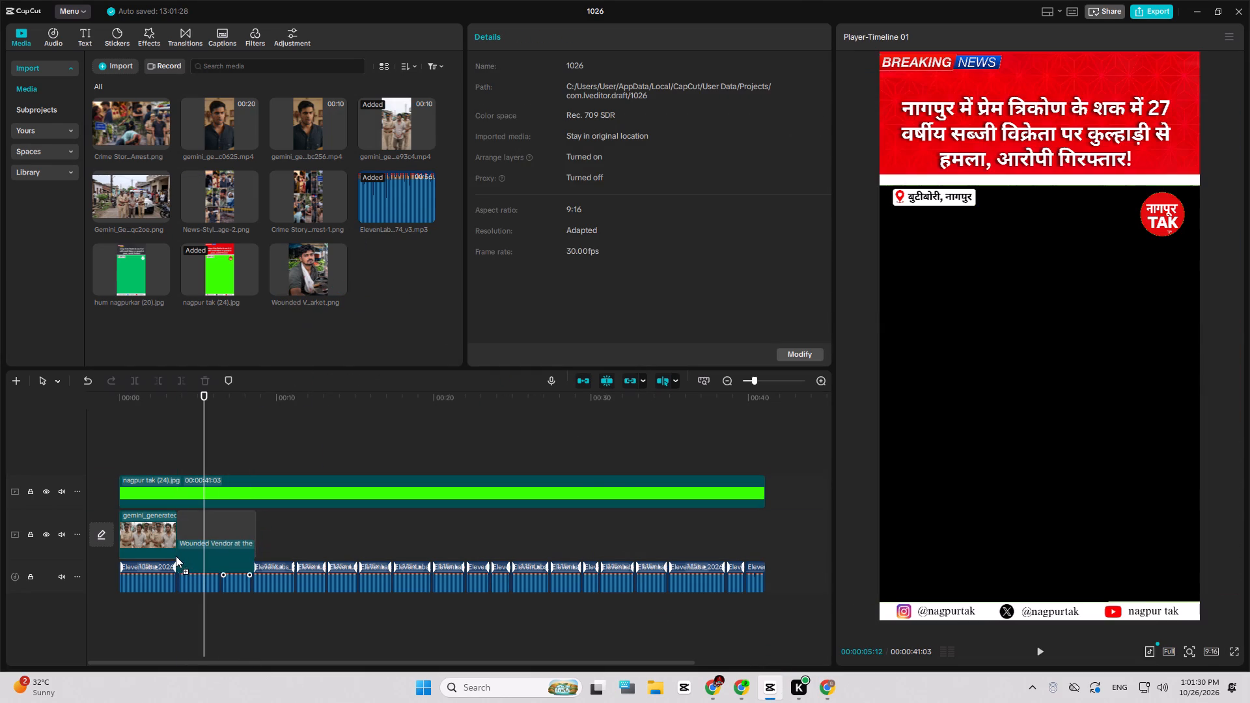
left_click_drag(176, 556, 176, 555)
left_click_drag(1041, 421, 1031, 474)
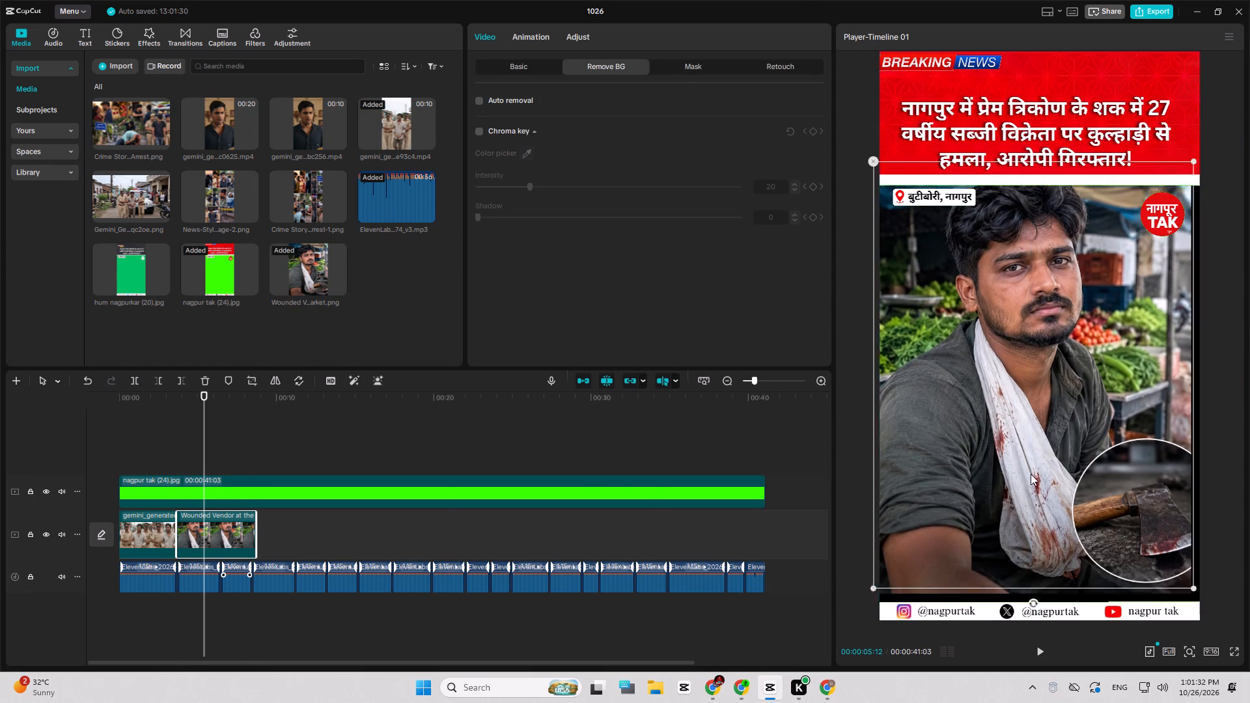
left_click_drag(1031, 474, 1040, 485)
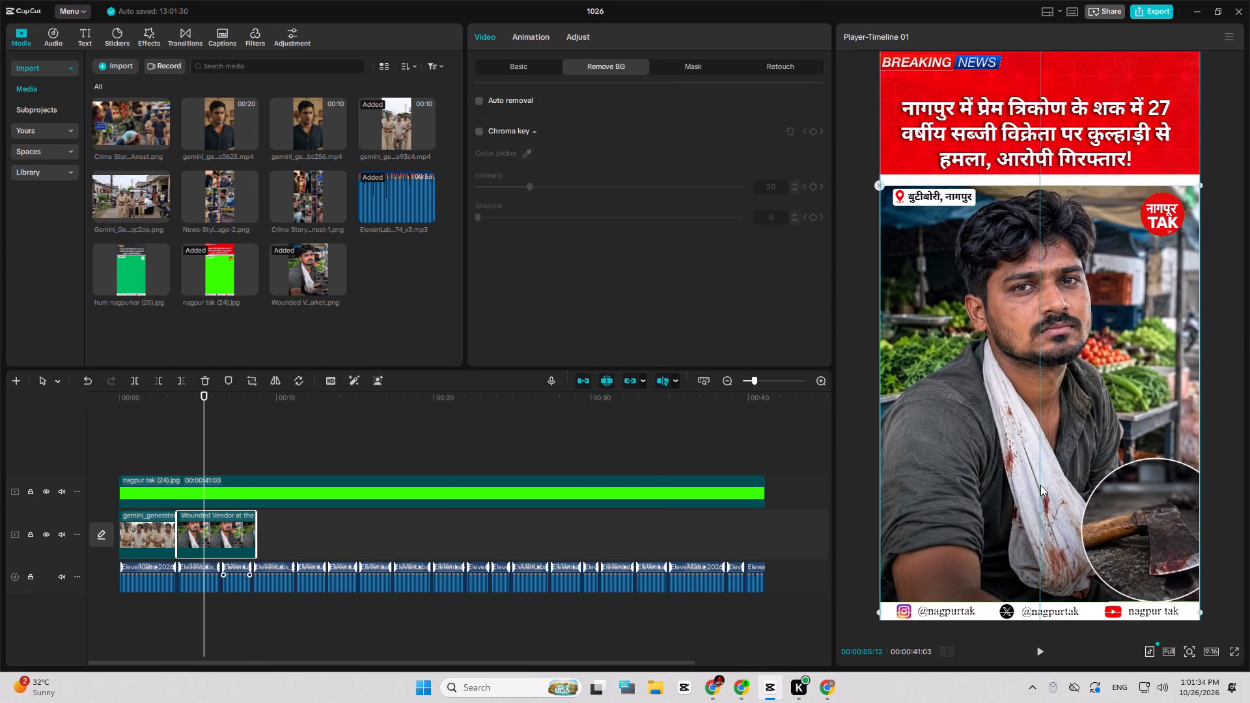
left_click_drag(1040, 485, 1040, 484)
Play back the narration and trim the Wounded Vendor clip's end to the end of the third voiceover segment.
key("space")
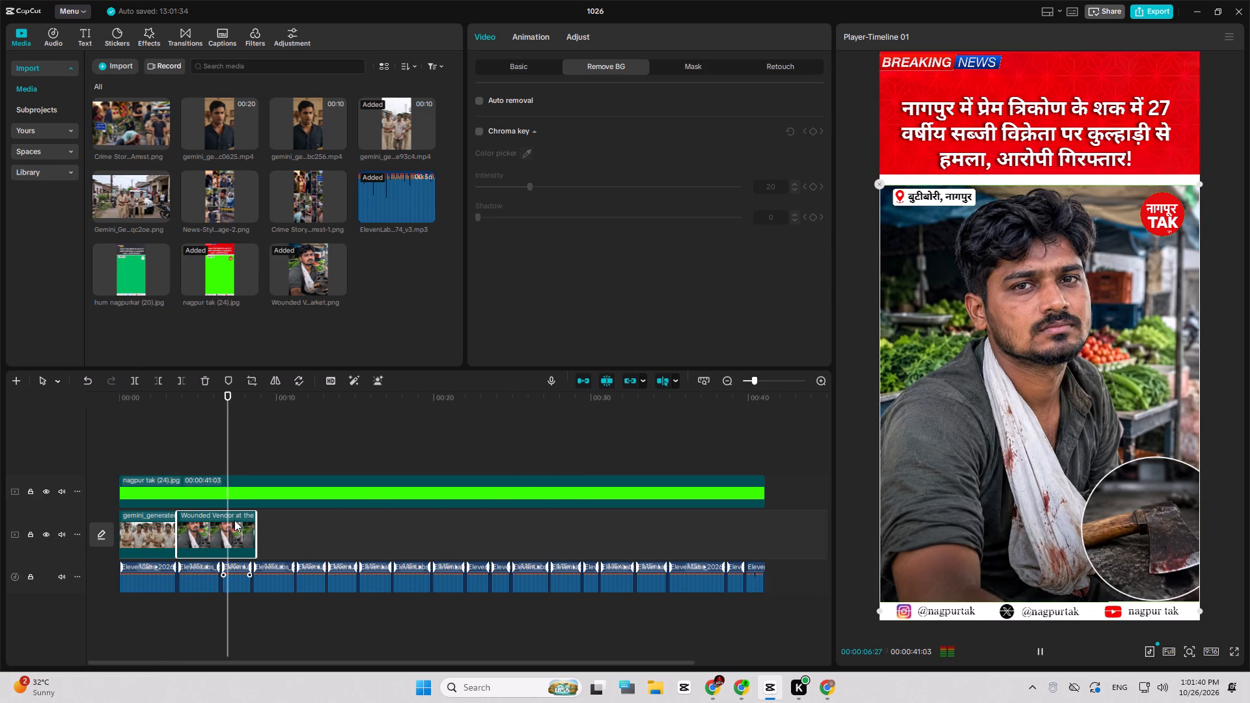
key("space")
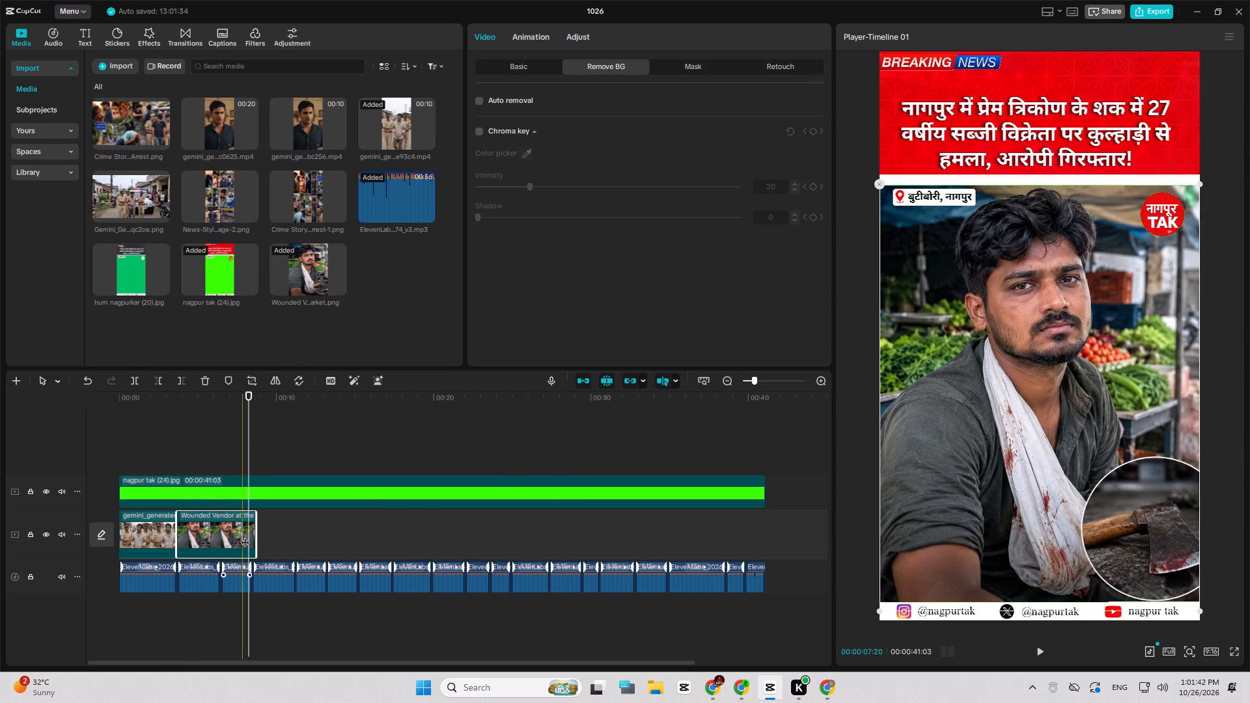
key("space")
key("space")
key("Up")
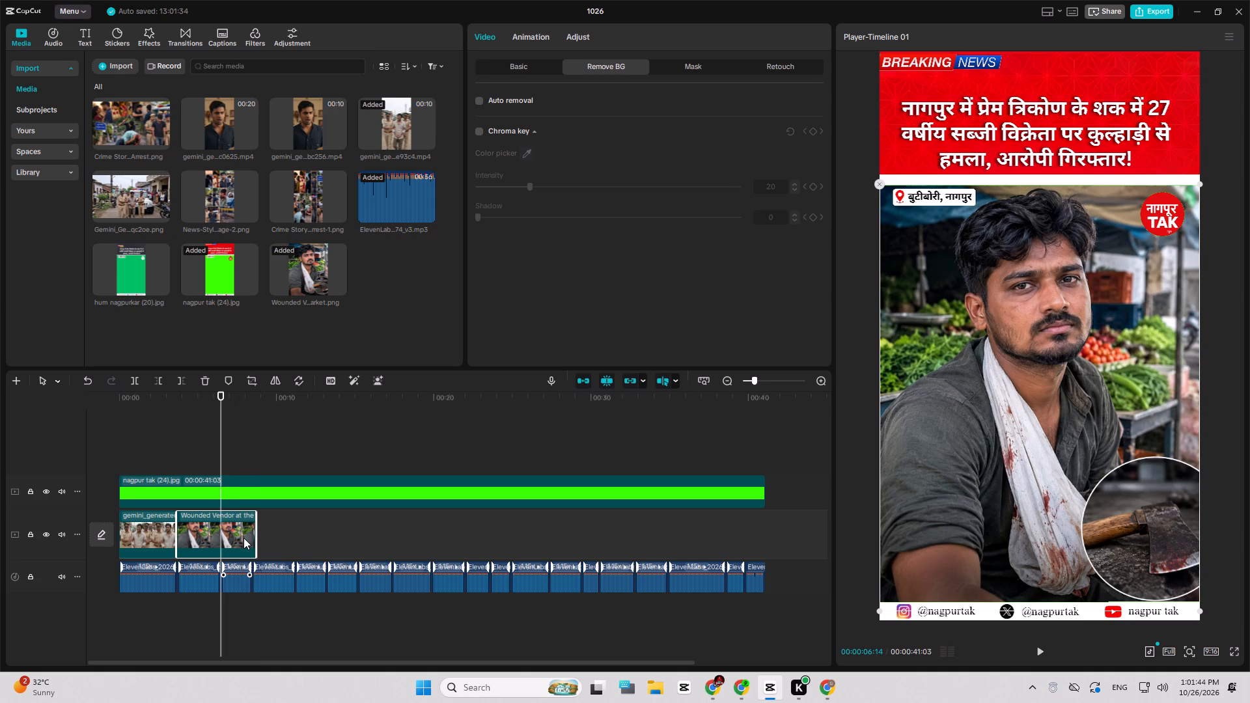
left_click(253, 535)
key("w")
Add the 20-second Gemini video directly after the Wounded Vendor clip and lower its audio volume.
key("space")
key("space")
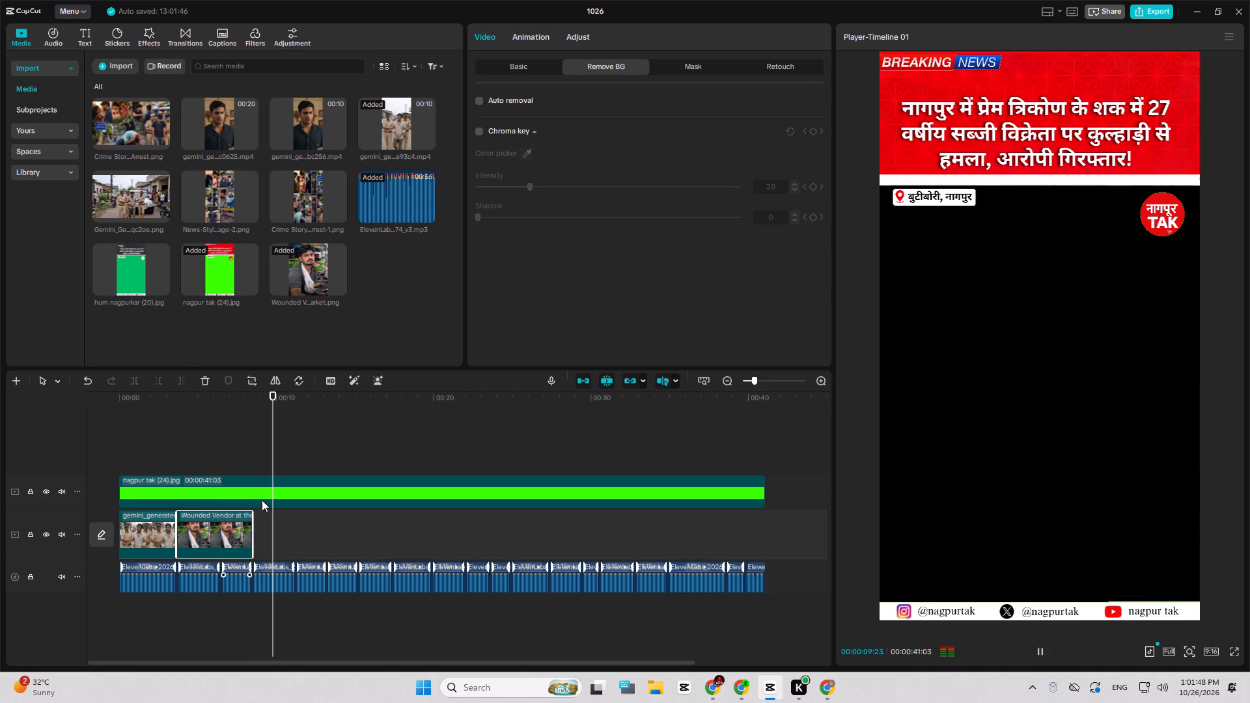
key("space")
key("space")
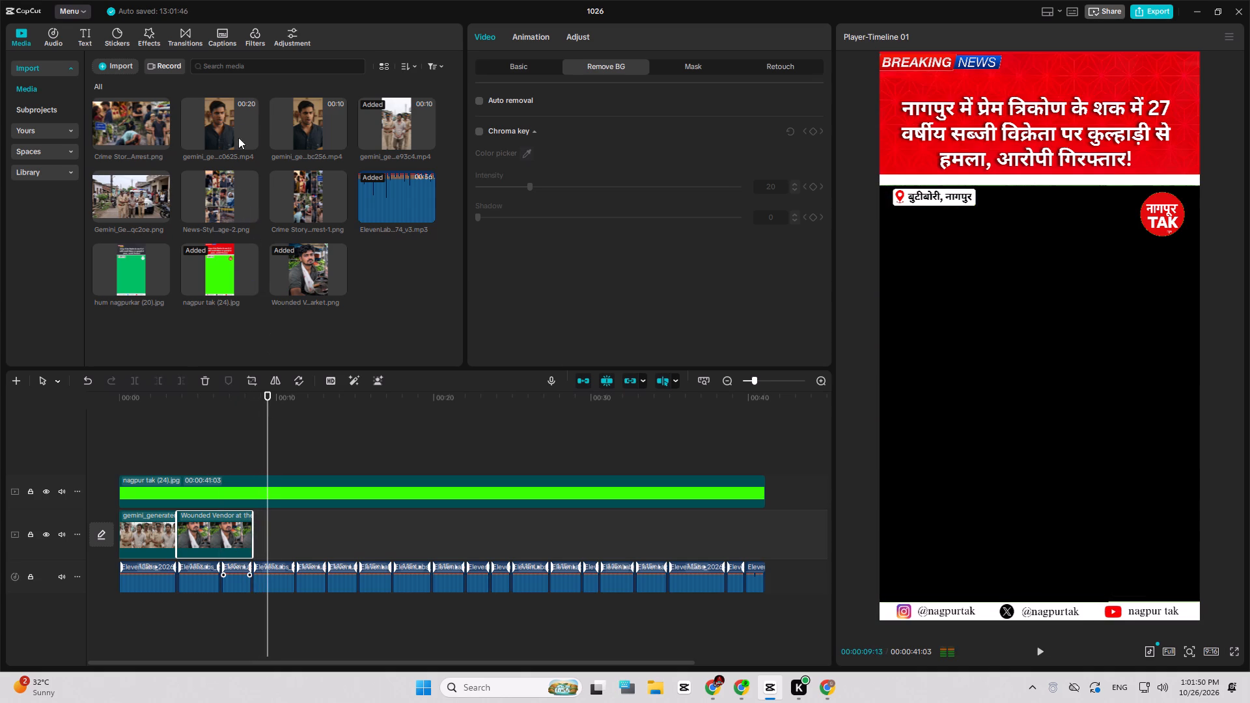
left_click_drag(251, 116, 249, 531)
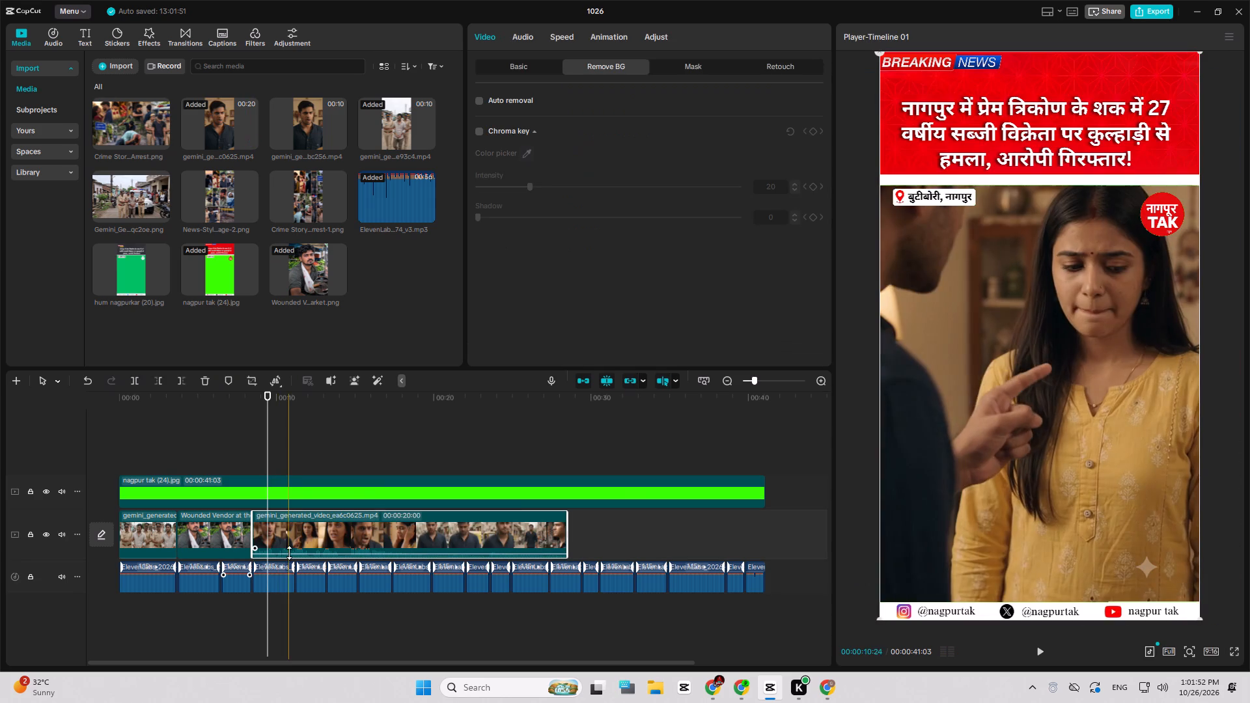
left_click(287, 552)
left_click_drag(292, 554, 288, 571)
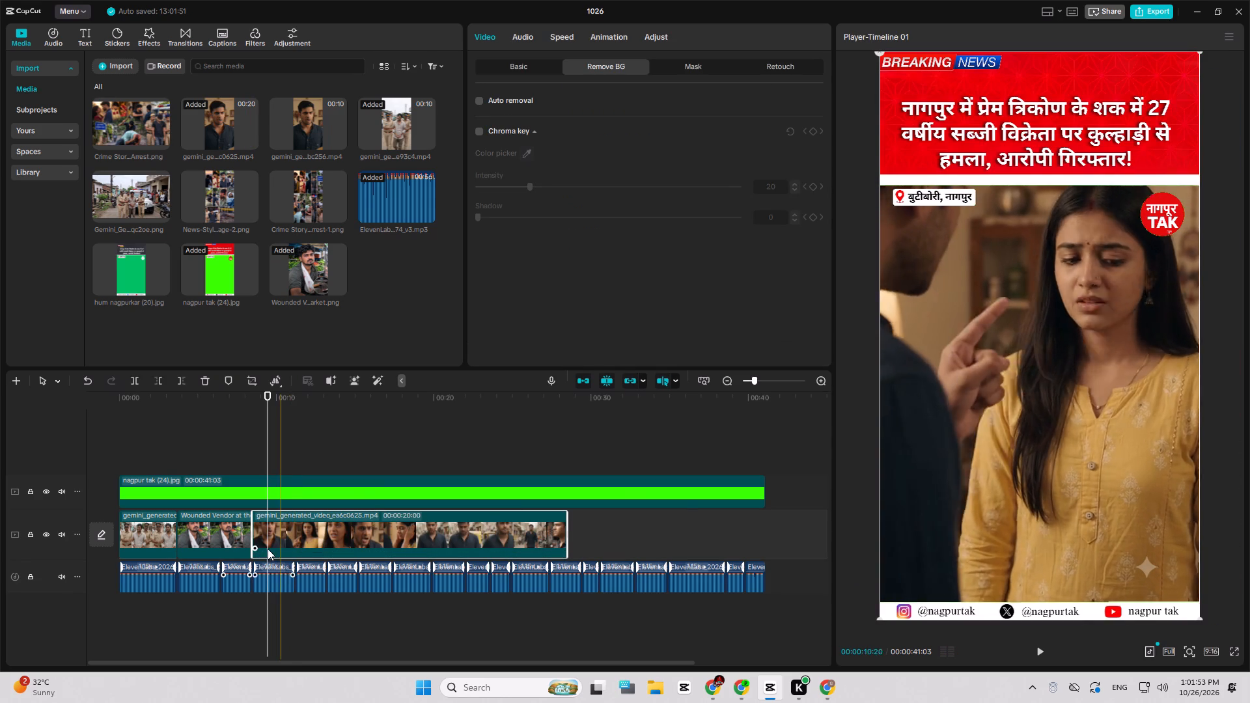
Shift the Gemini video down in the frame so the man's face sits below the headline banner.
left_click_drag(1064, 460, 1069, 551)
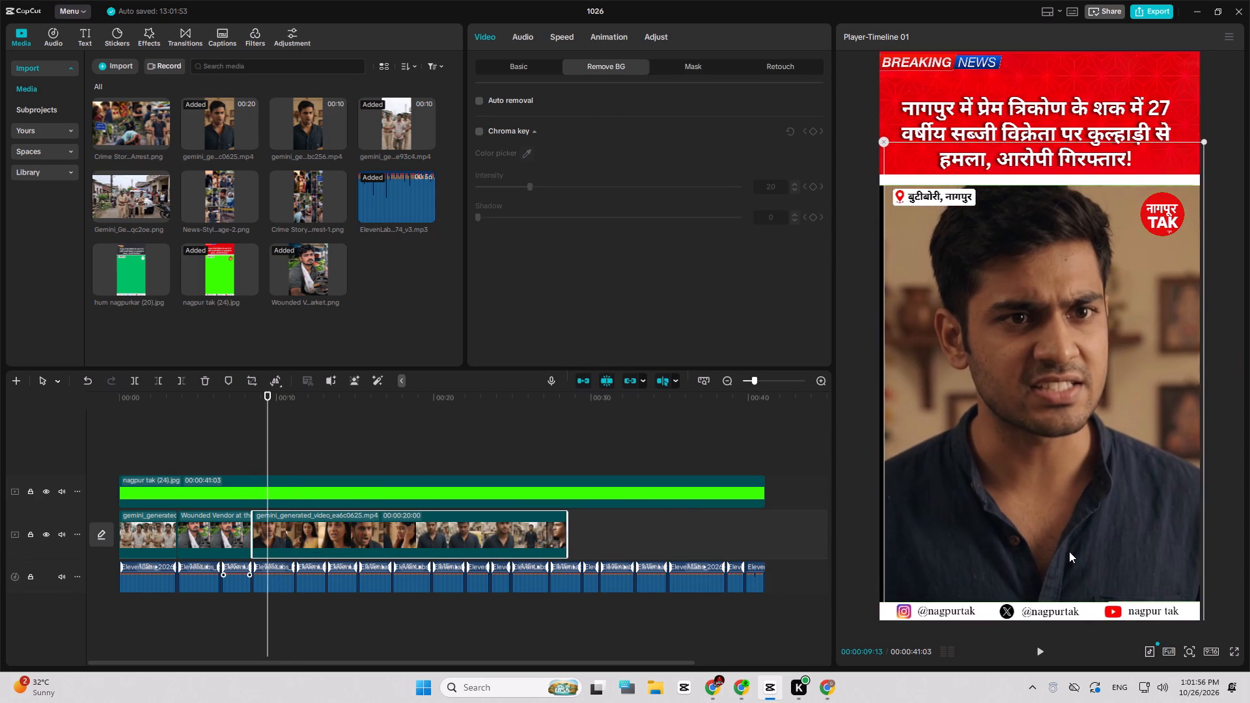
left_click_drag(1069, 551, 1065, 566)
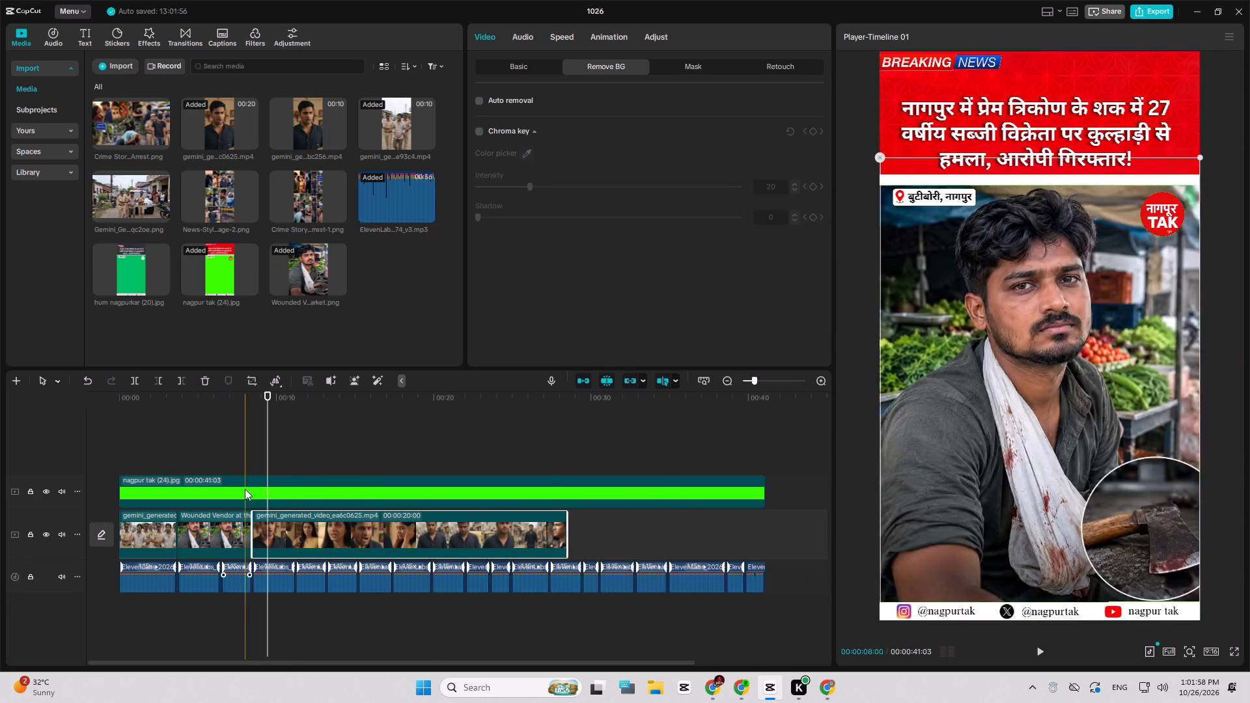
Play the Gemini video against the narration and trim its end at a voiceover segment boundary, leaving 00:00:18:27.
key("space")
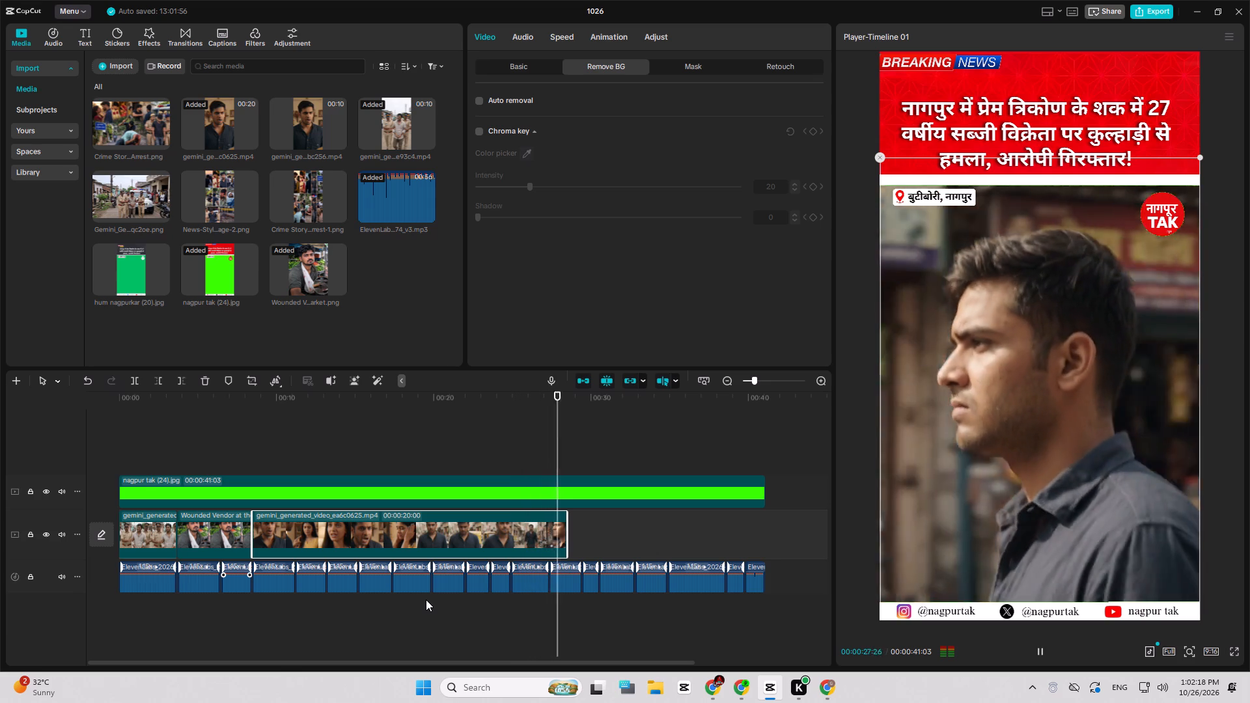
key("space")
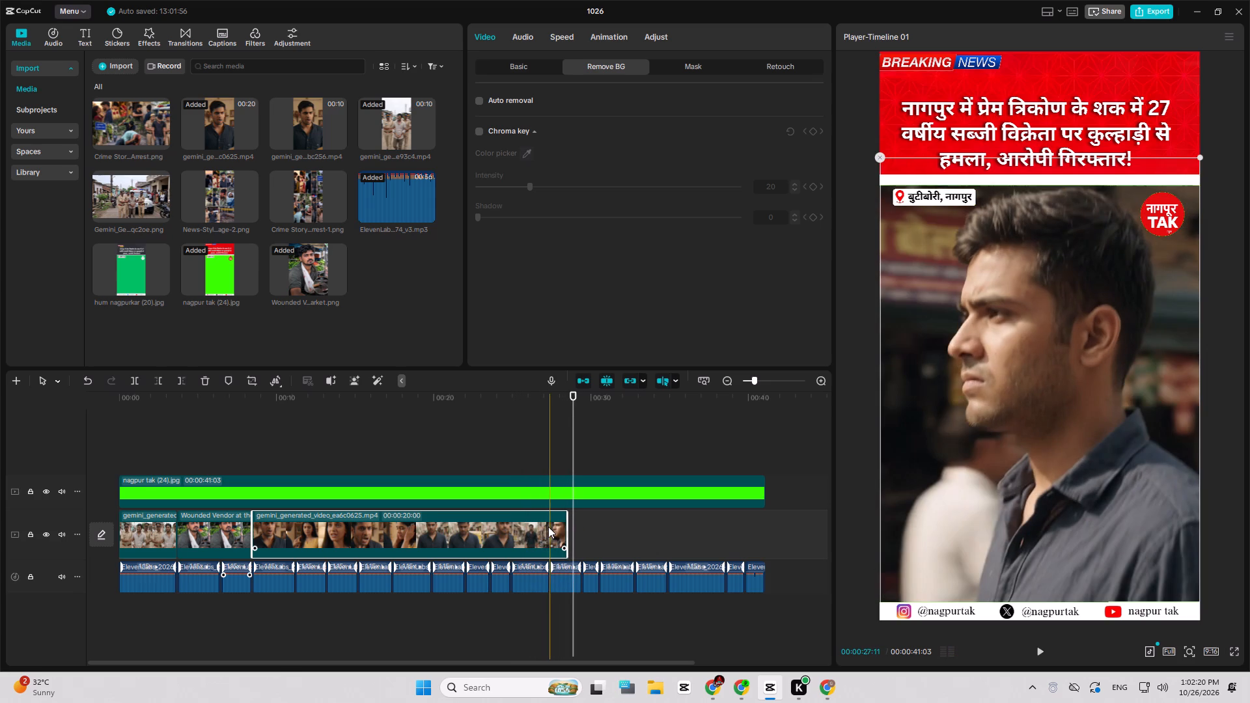
key("w")
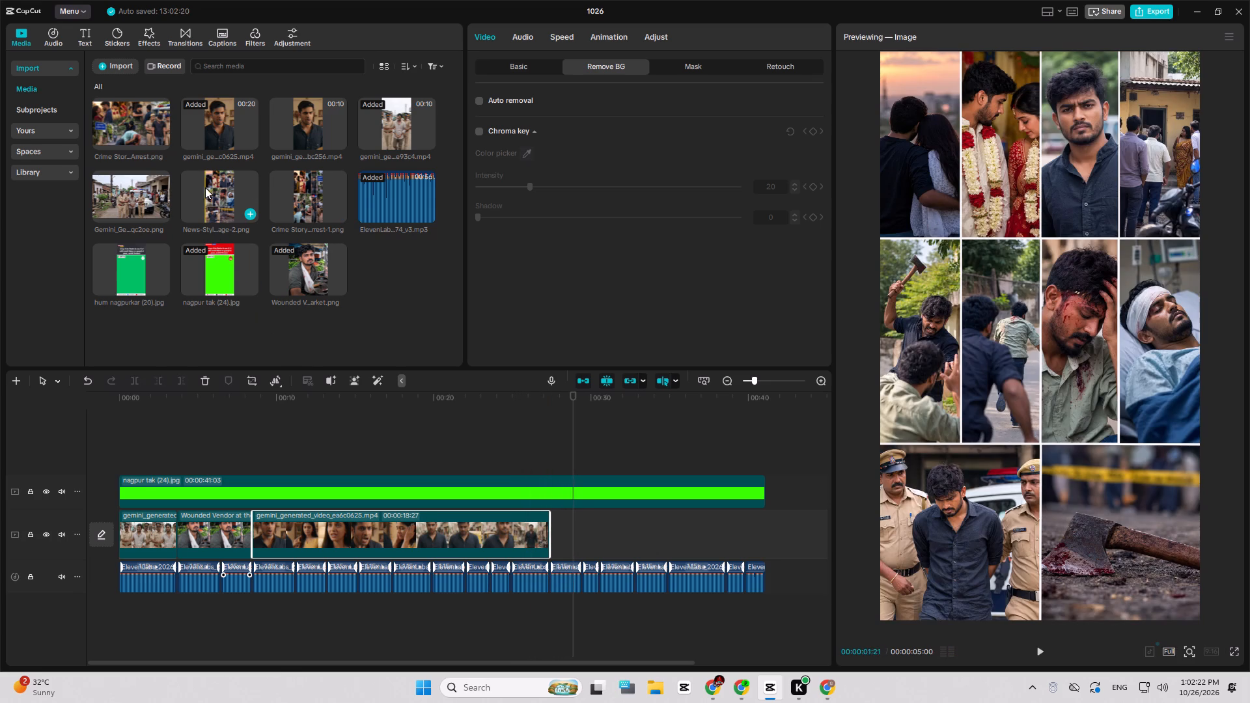
Append the News-Style collage image after the Gemini video and crop it to the left part of its lower two rows.
left_click_drag(213, 189, 560, 524)
left_click(249, 381)
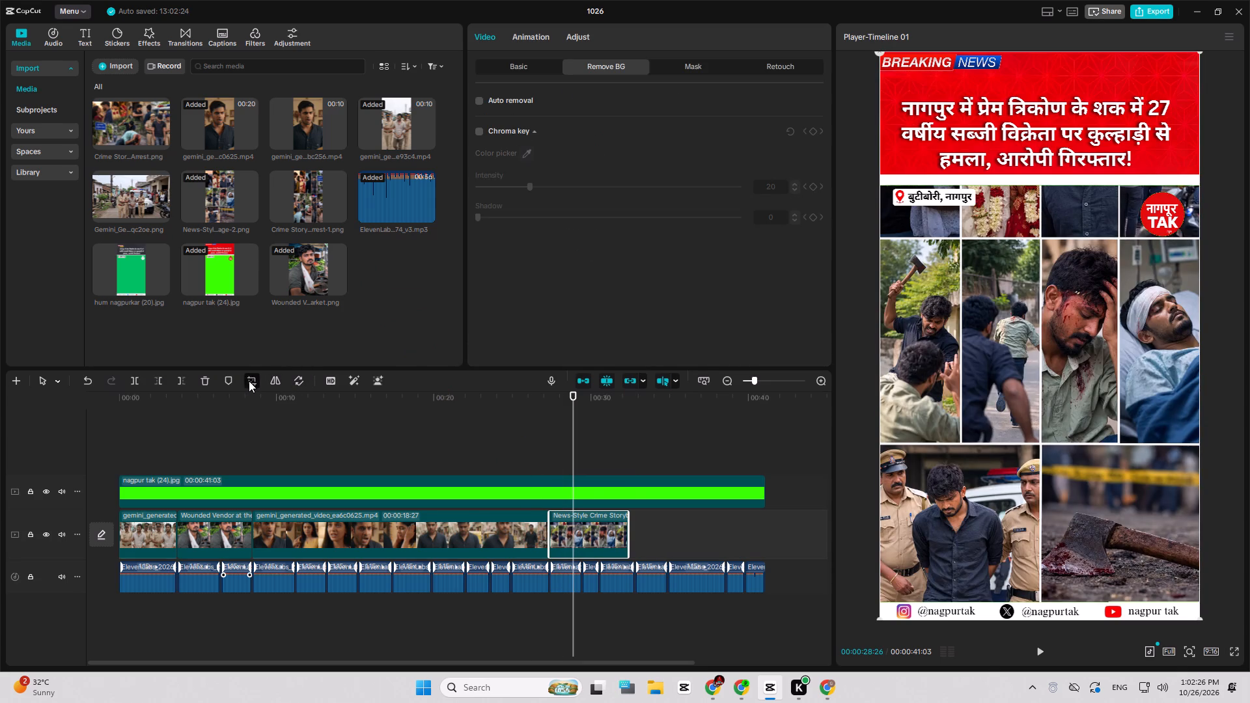
left_click_drag(621, 178, 611, 278)
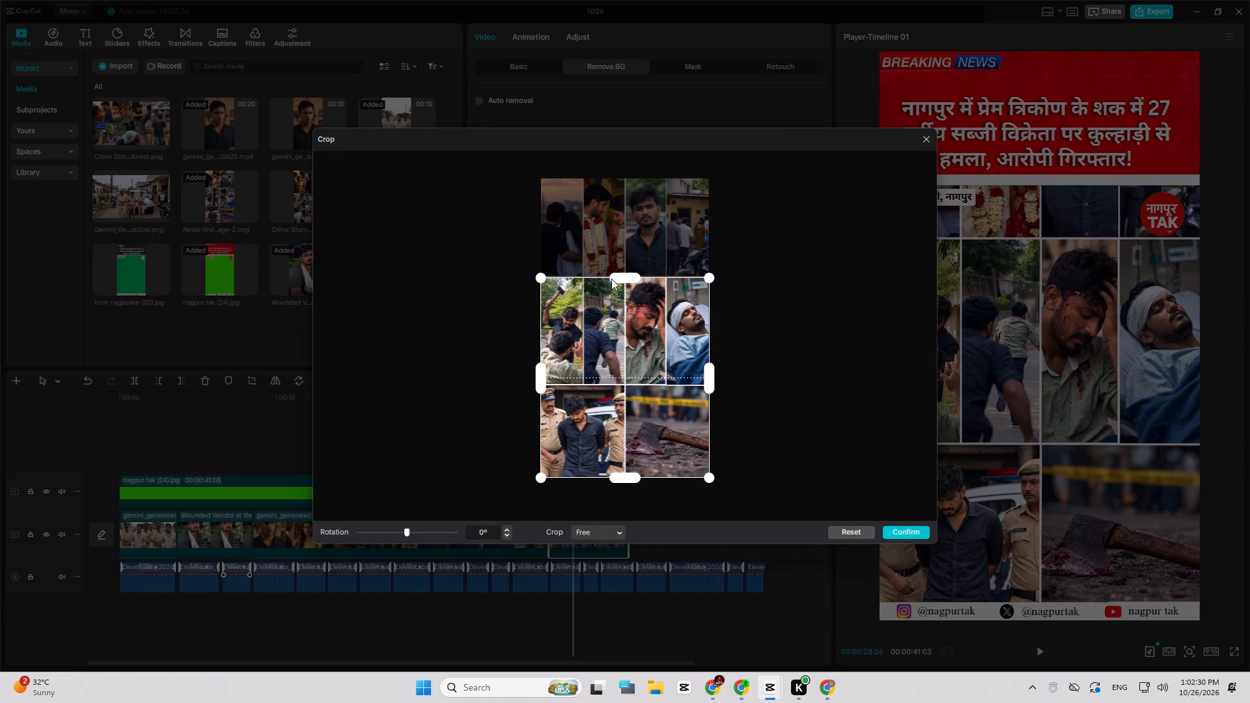
left_click_drag(715, 381, 628, 385)
left_click_drag(704, 378, 538, 365)
left_click(896, 534)
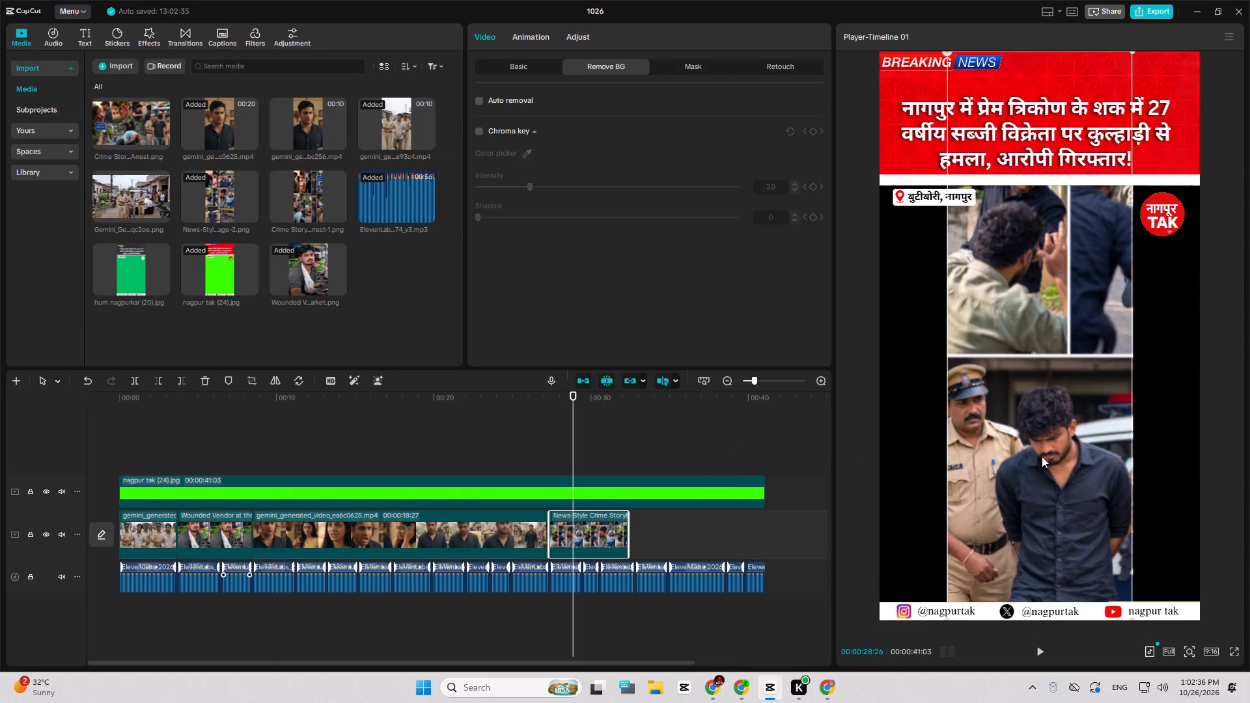
Crop the News-Style collage clip to its axe-attack scene and reposition it in the frame below the headline banner.
left_click_drag(1042, 456, 1031, 637)
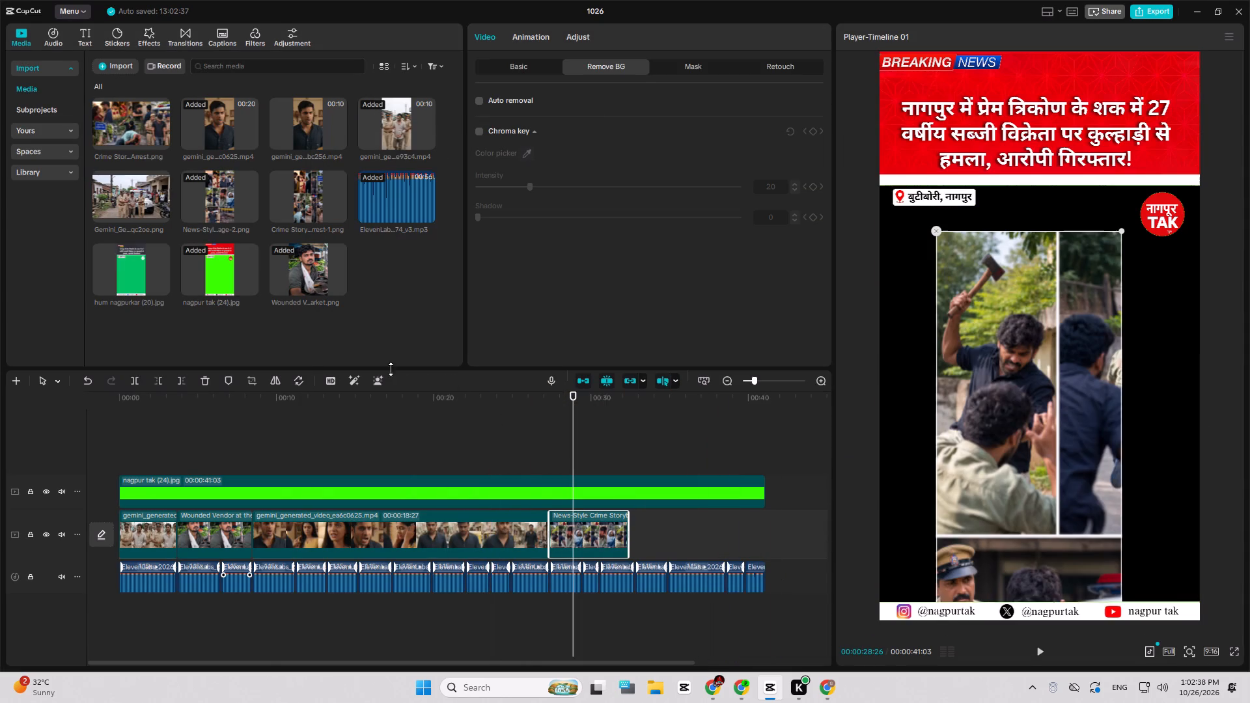
left_click(242, 381)
left_click(253, 380)
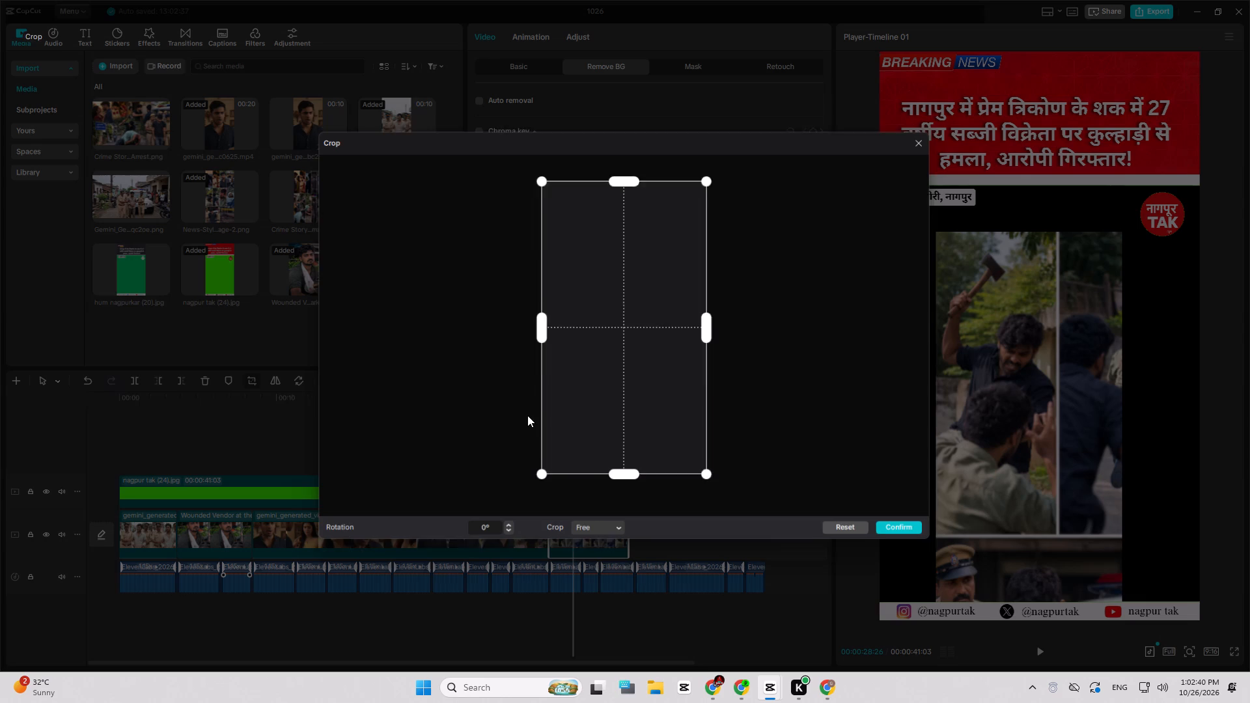
left_click_drag(581, 476, 581, 381)
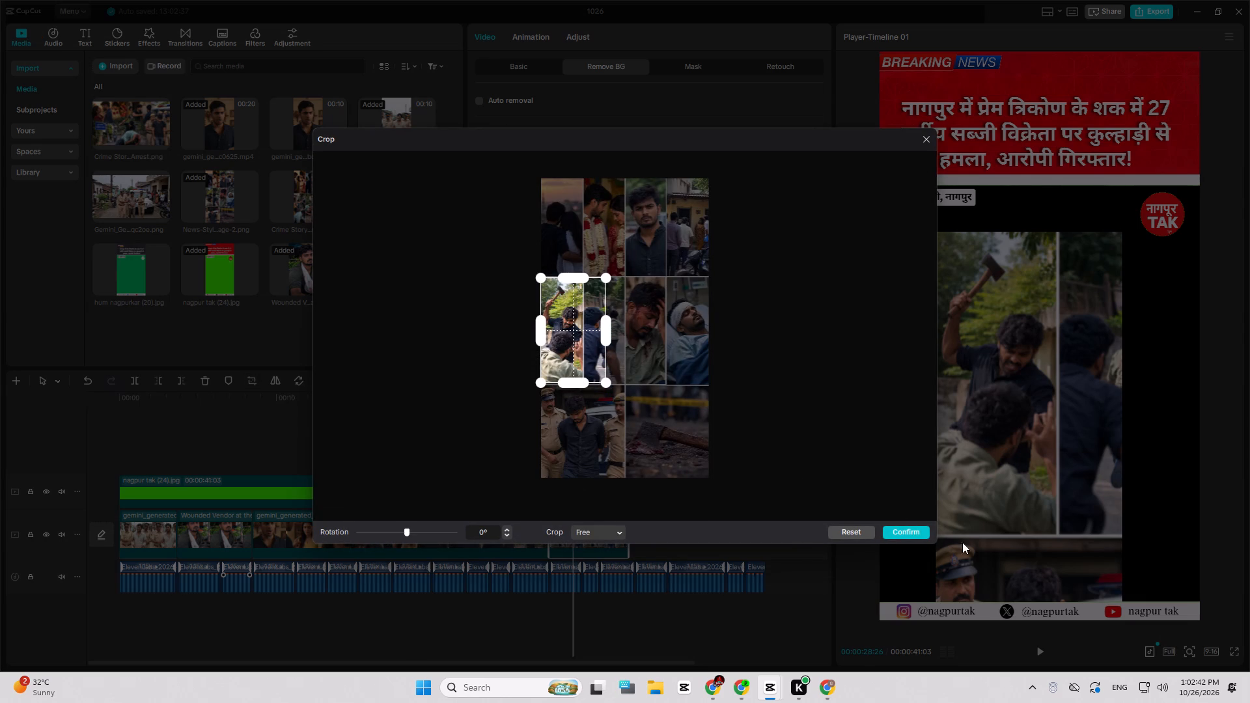
left_click_drag(604, 333, 581, 325)
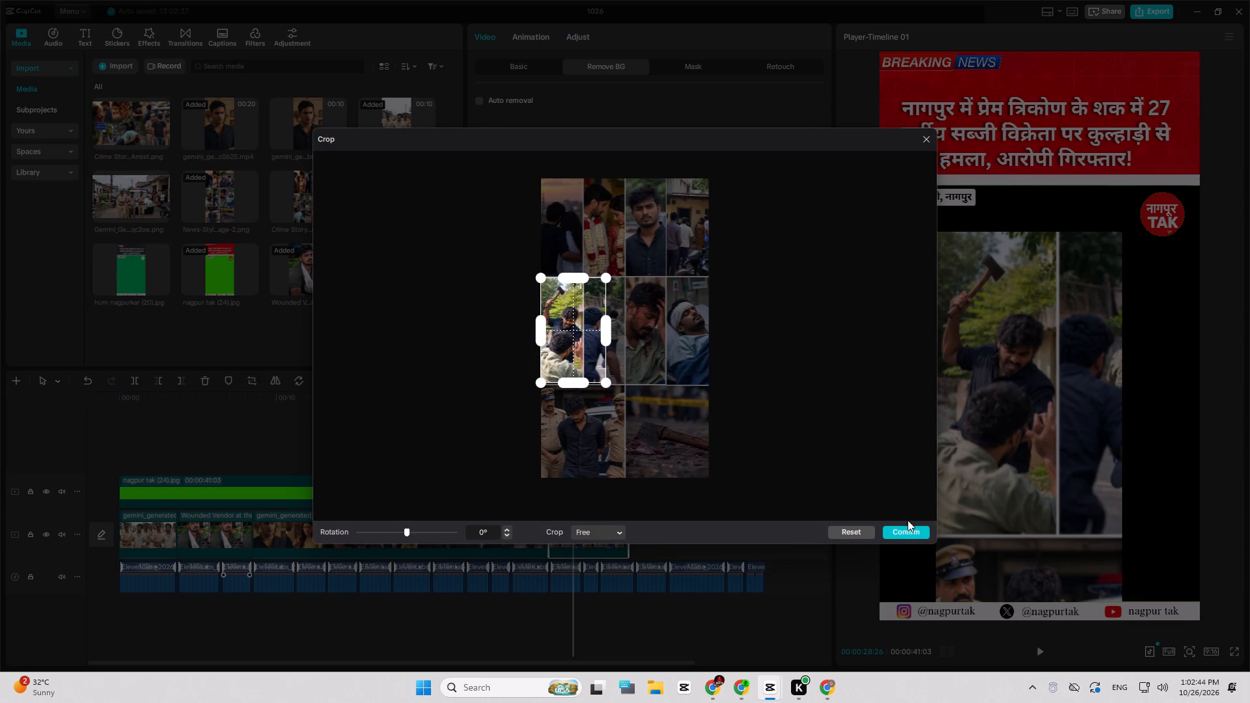
left_click(905, 532)
left_click_drag(1010, 517, 1023, 409)
Play the axe-attack scene against the narration and trim its end at a voiceover segment boundary, at about 00:00:30:16.
key("space")
left_click_drag(550, 535, 542, 538)
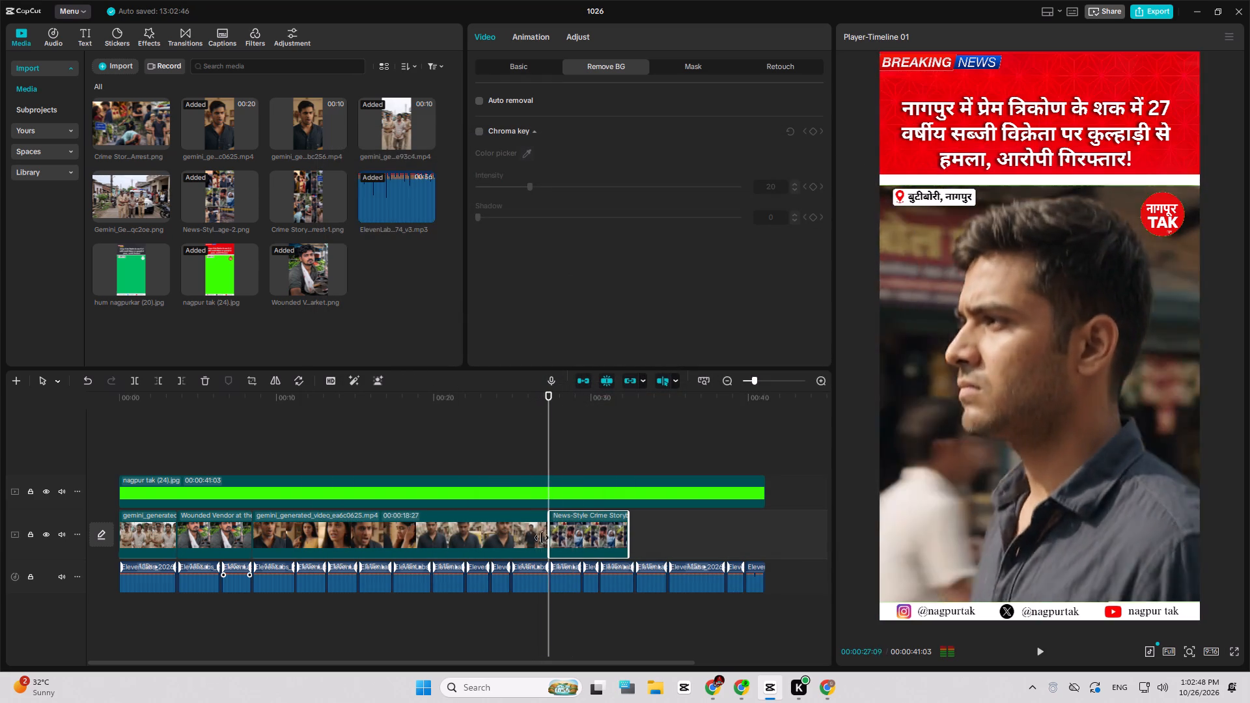
left_click_drag(542, 538, 512, 542)
key("space")
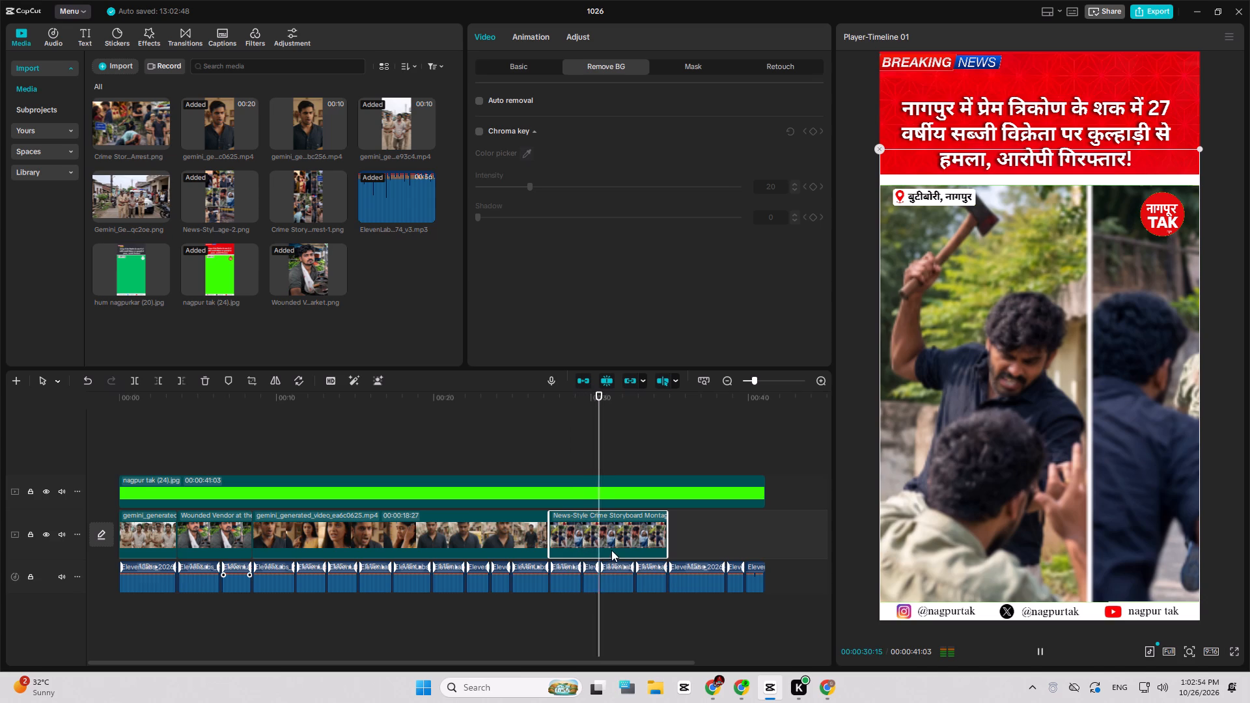
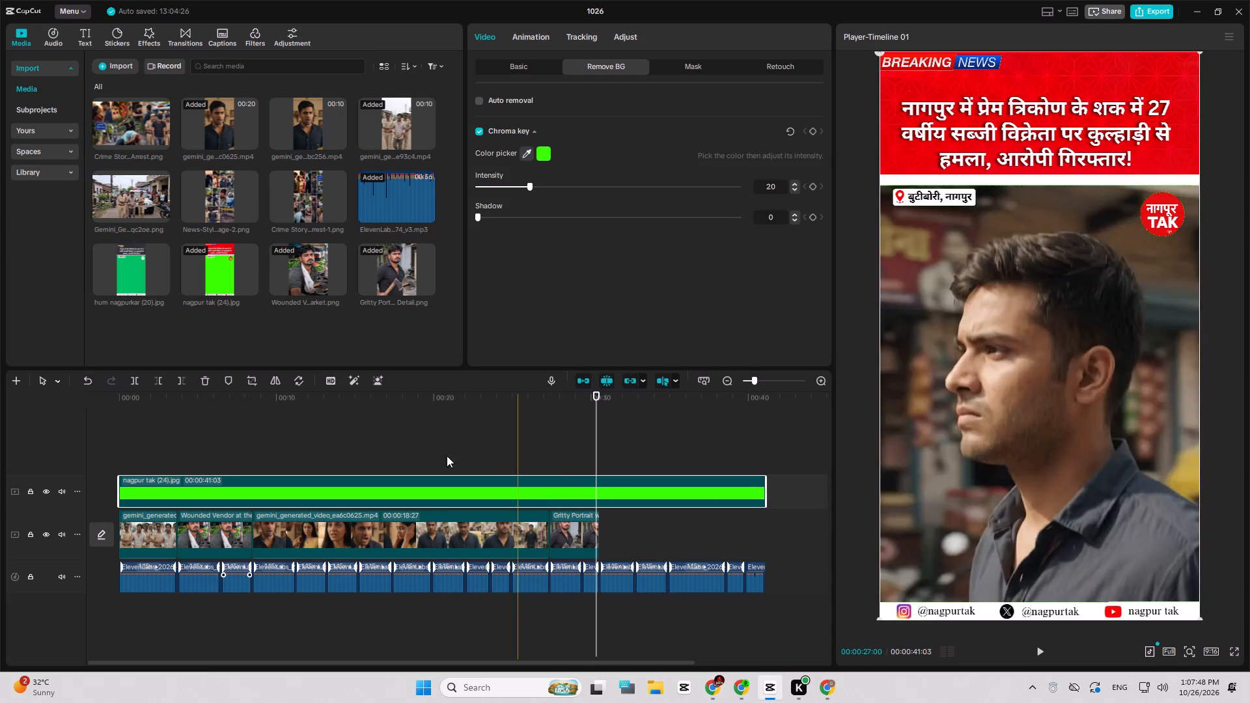
left_click_drag(166, 395, 55, 411)
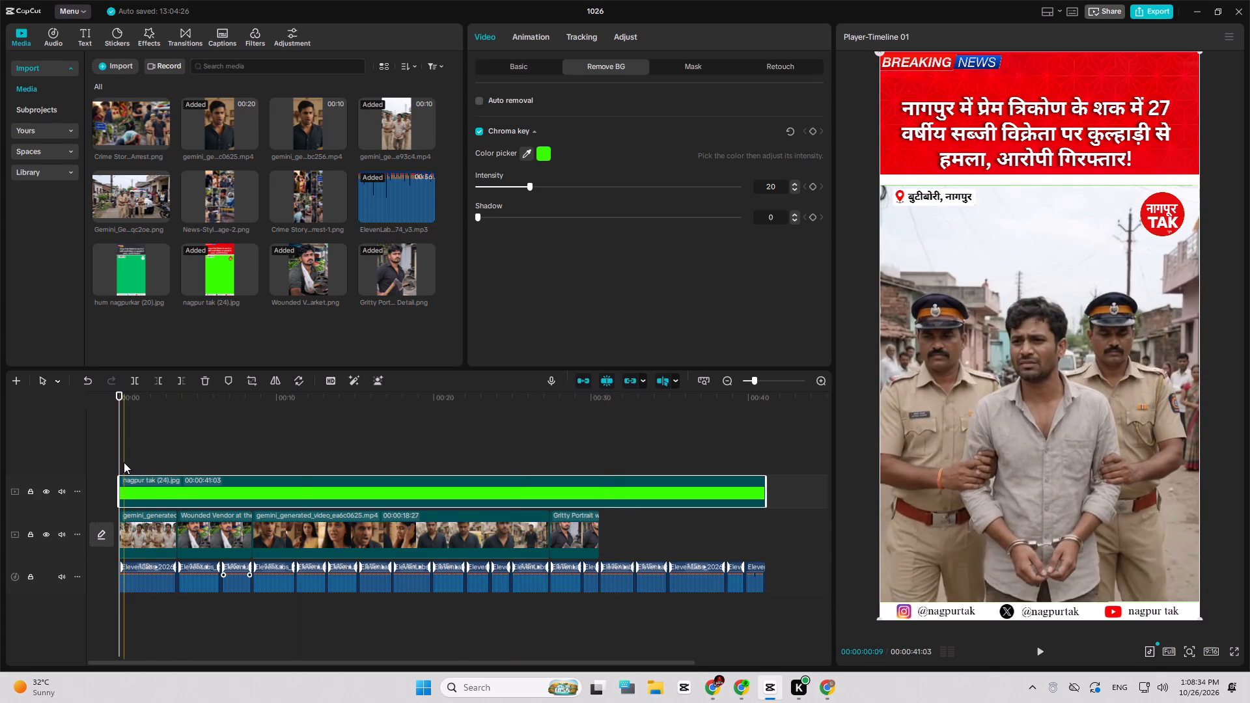
key("space")
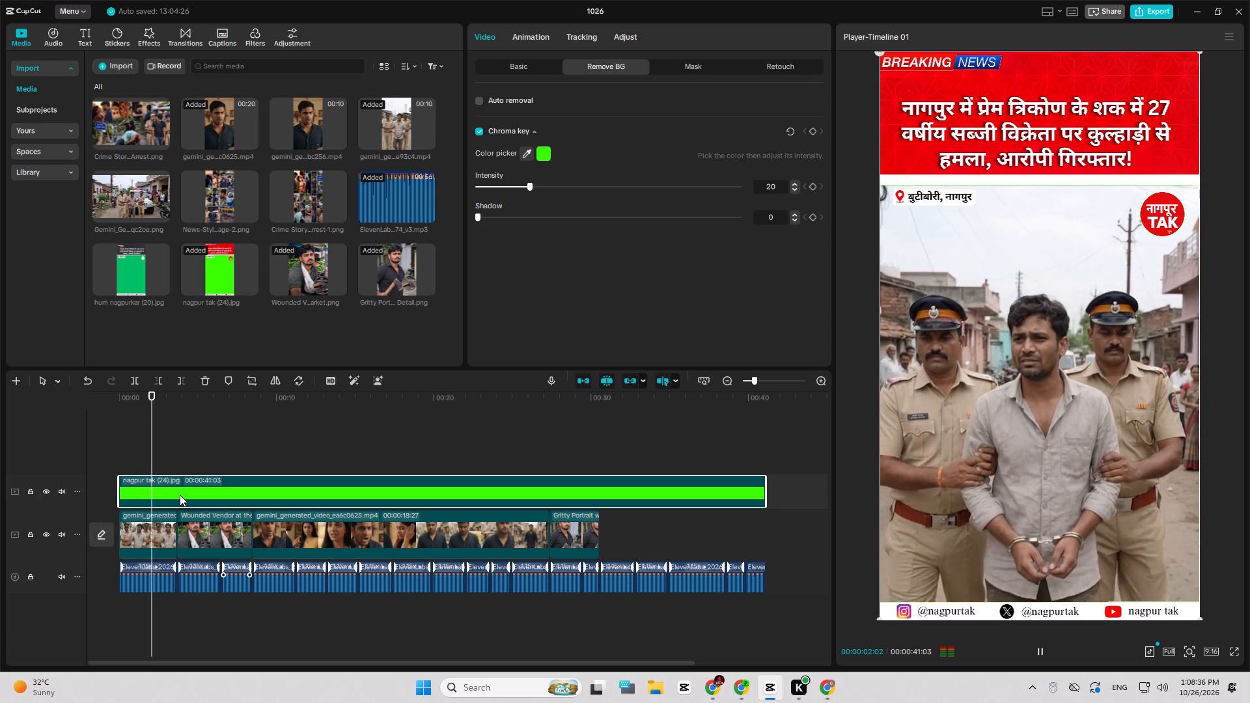
left_click_drag(169, 401, 1, 416)
key("space")
key("space")
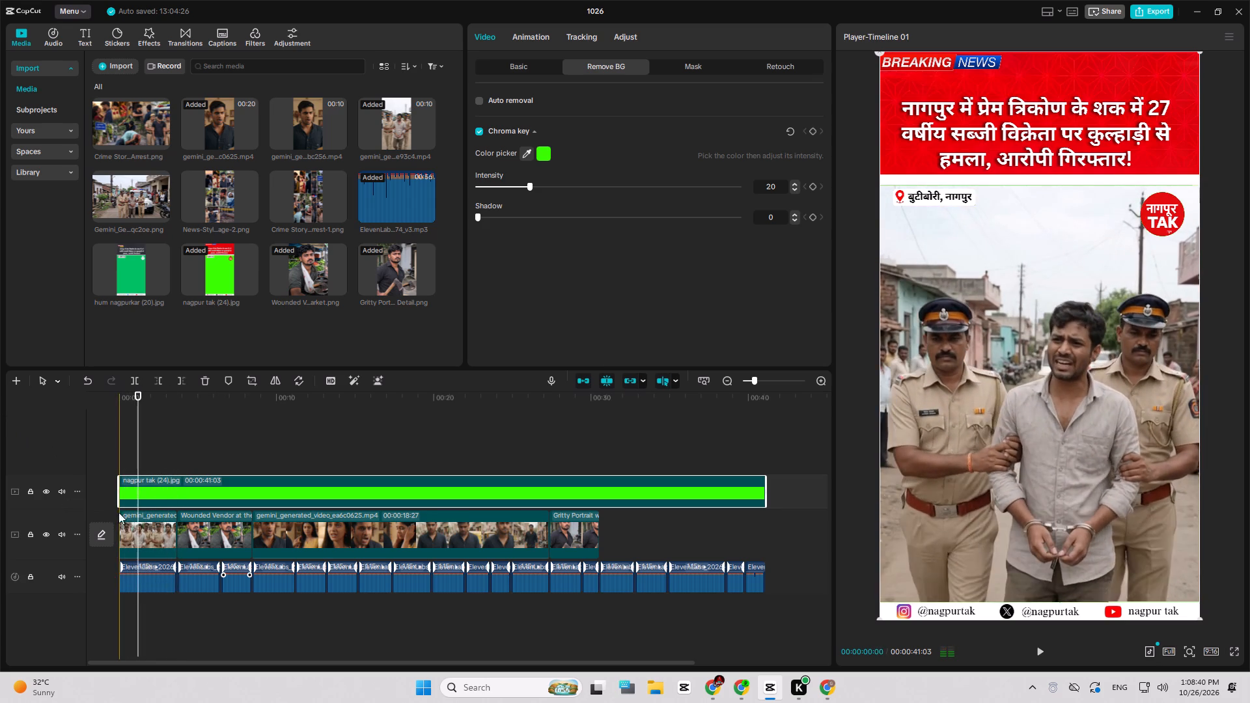
left_click(136, 529)
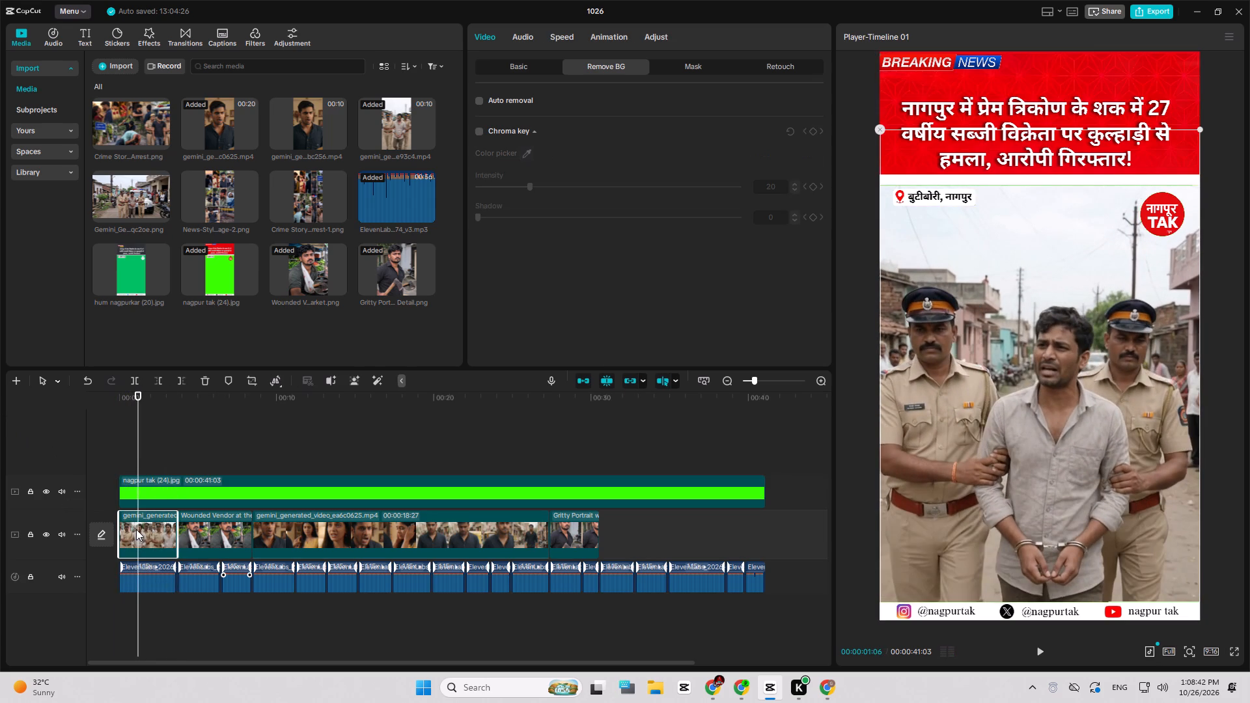
key("ctrl+b")
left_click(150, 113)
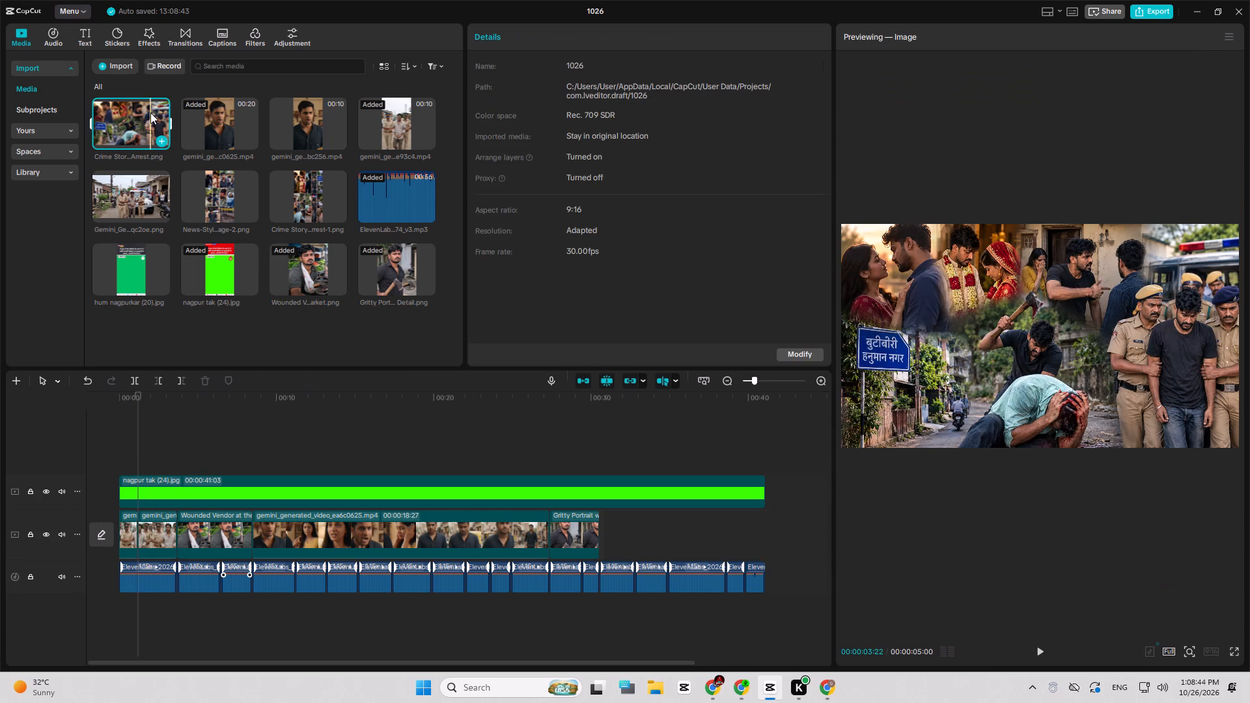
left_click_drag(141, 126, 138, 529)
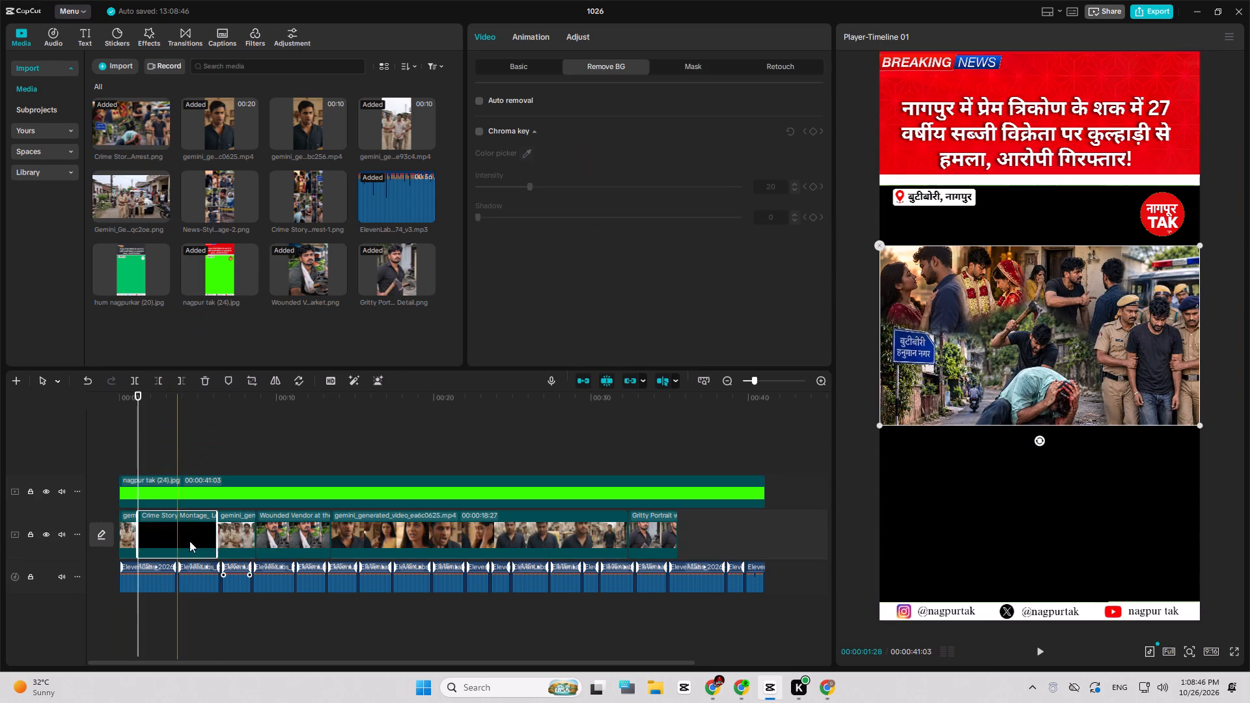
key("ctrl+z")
Replace the second part of the split arrest video with the Crime Story Montage image, using the original video effect.
left_click_drag(137, 121, 150, 376)
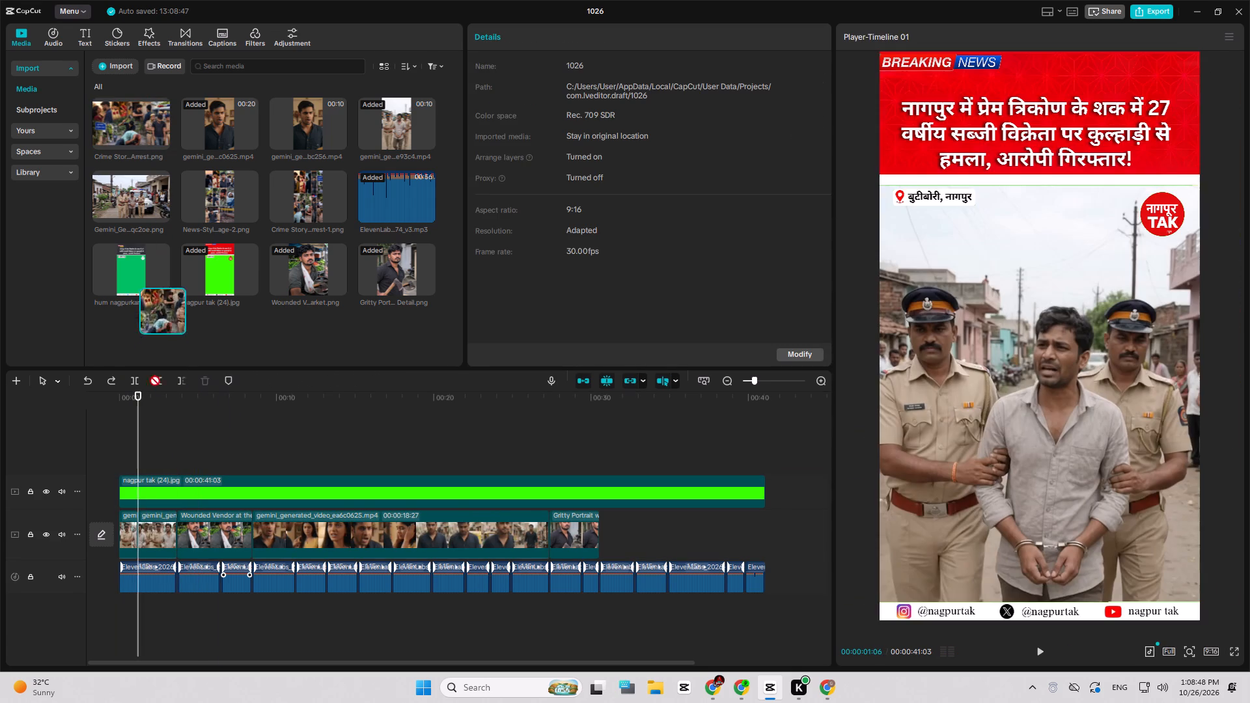
left_click_drag(150, 376, 151, 528)
left_click(660, 453)
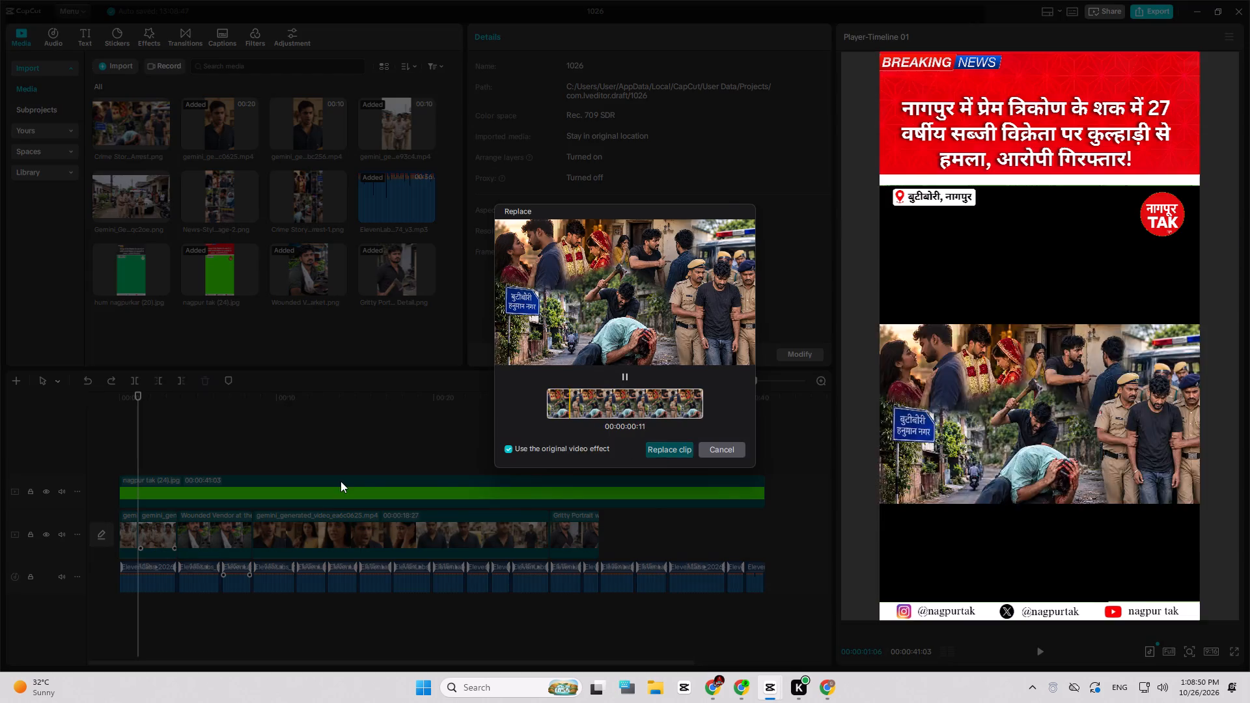
Scale the montage clip to about 237% and position it at about X -1476, Y -398, so its arrest scene fills the frame.
left_click(164, 538)
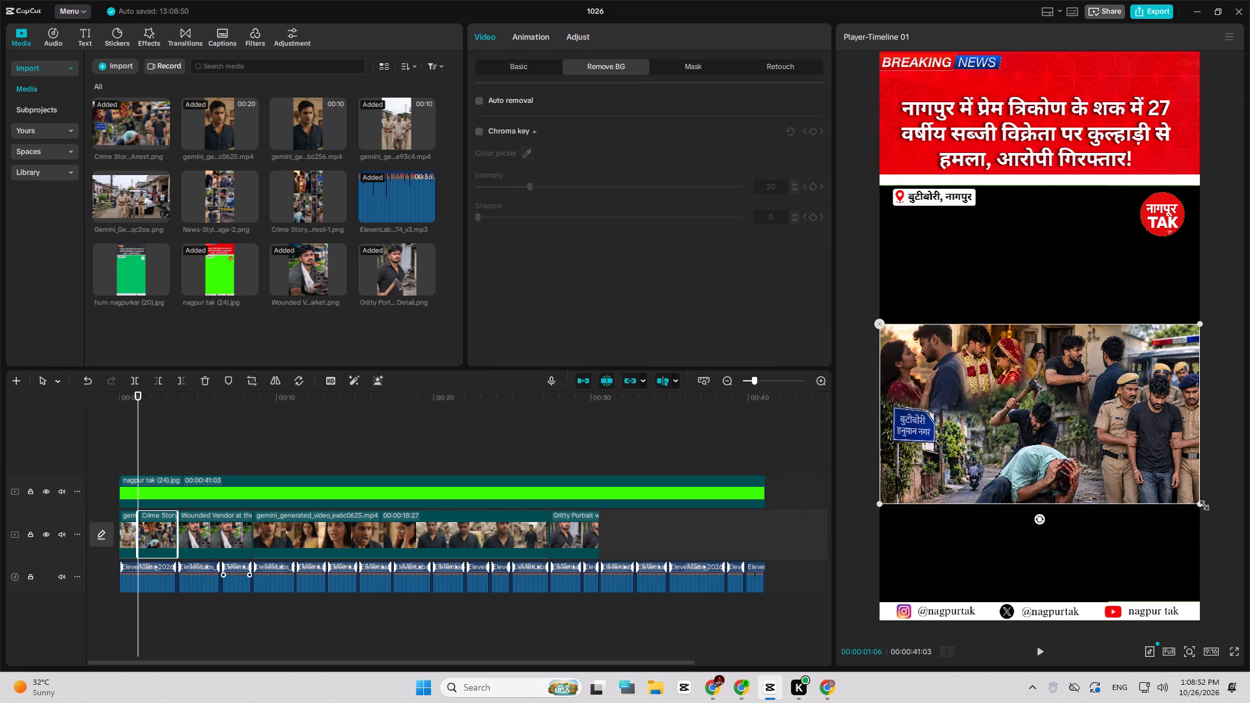
left_click_drag(1202, 503, 1247, 626)
left_click_drag(1071, 486, 966, 393)
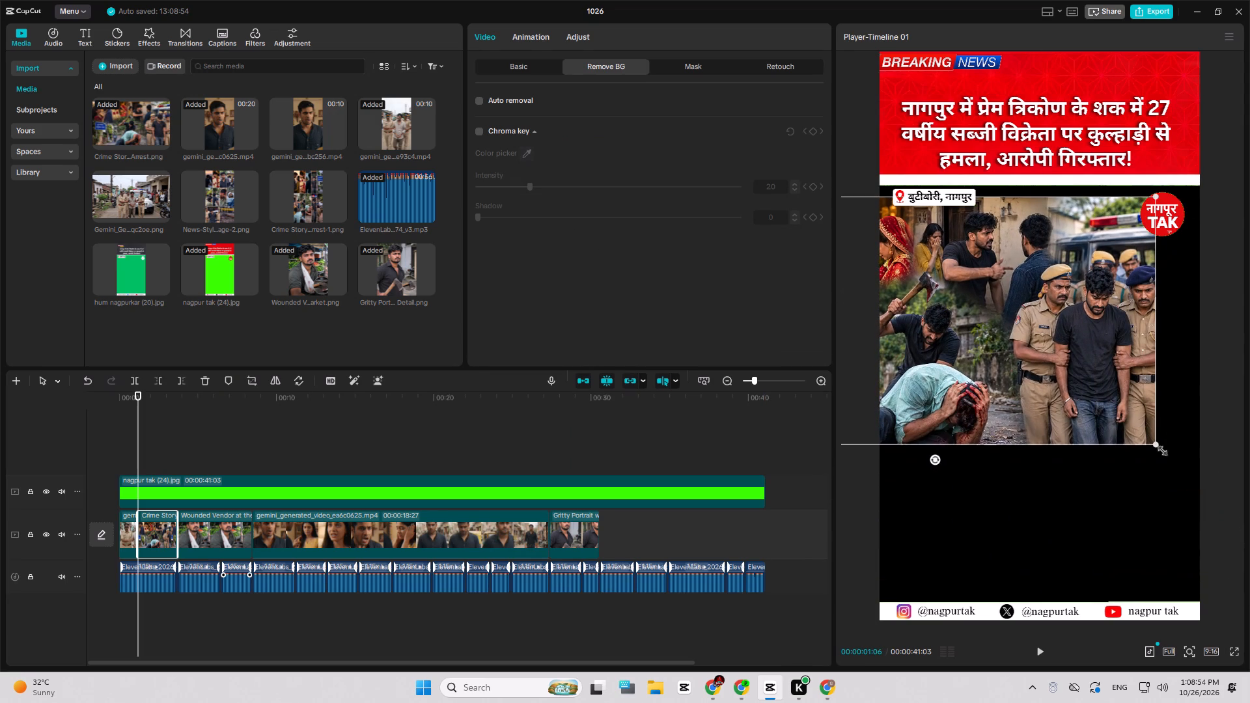
left_click_drag(1158, 441, 1244, 644)
left_click_drag(1050, 454, 947, 481)
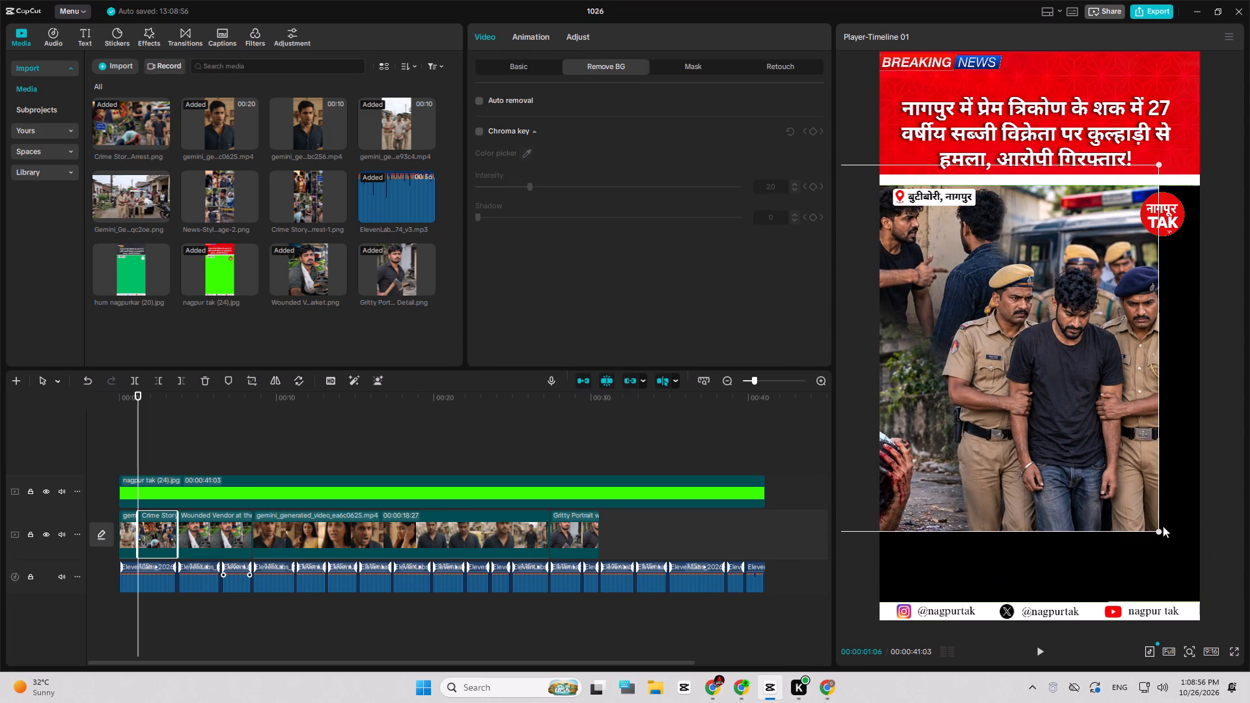
left_click_drag(1161, 529, 1217, 608)
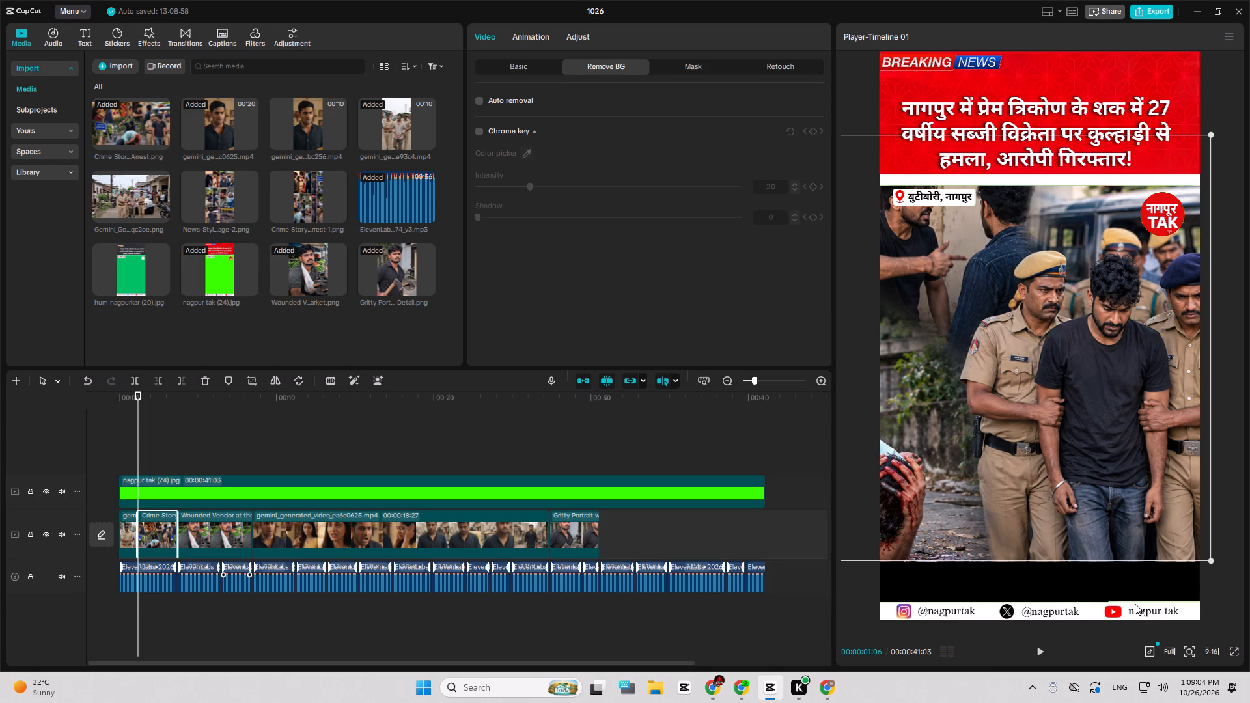
left_click_drag(1125, 526, 1115, 573)
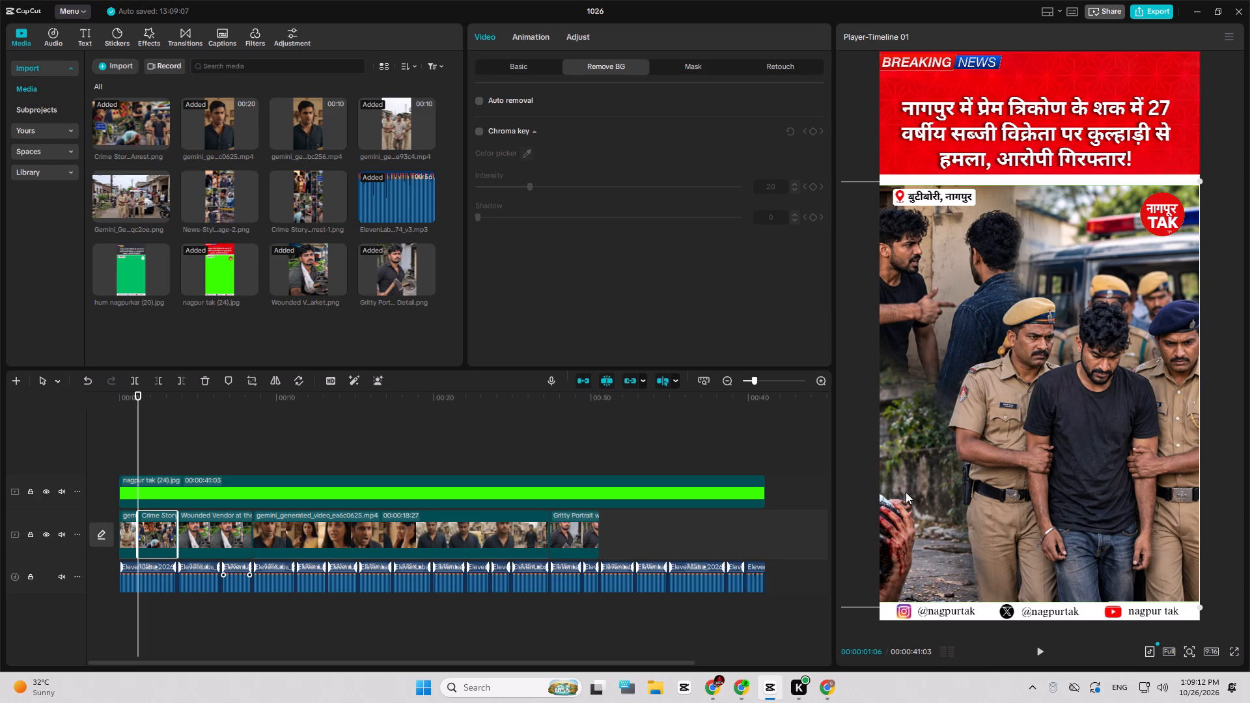
Keyframe the montage clip's transform at 00:00:01:06 and pan it to about X 1476, Y -376 at its last frame, 00:00:03:20.
left_click(520, 64)
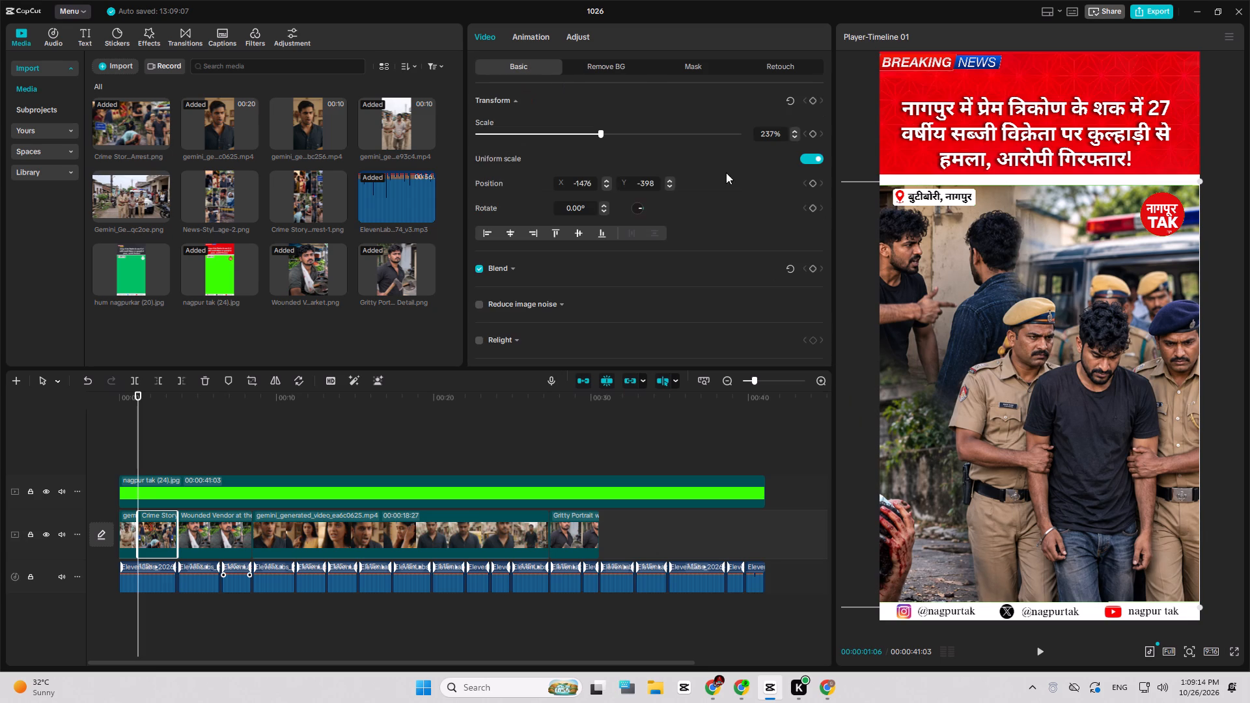
left_click(814, 98)
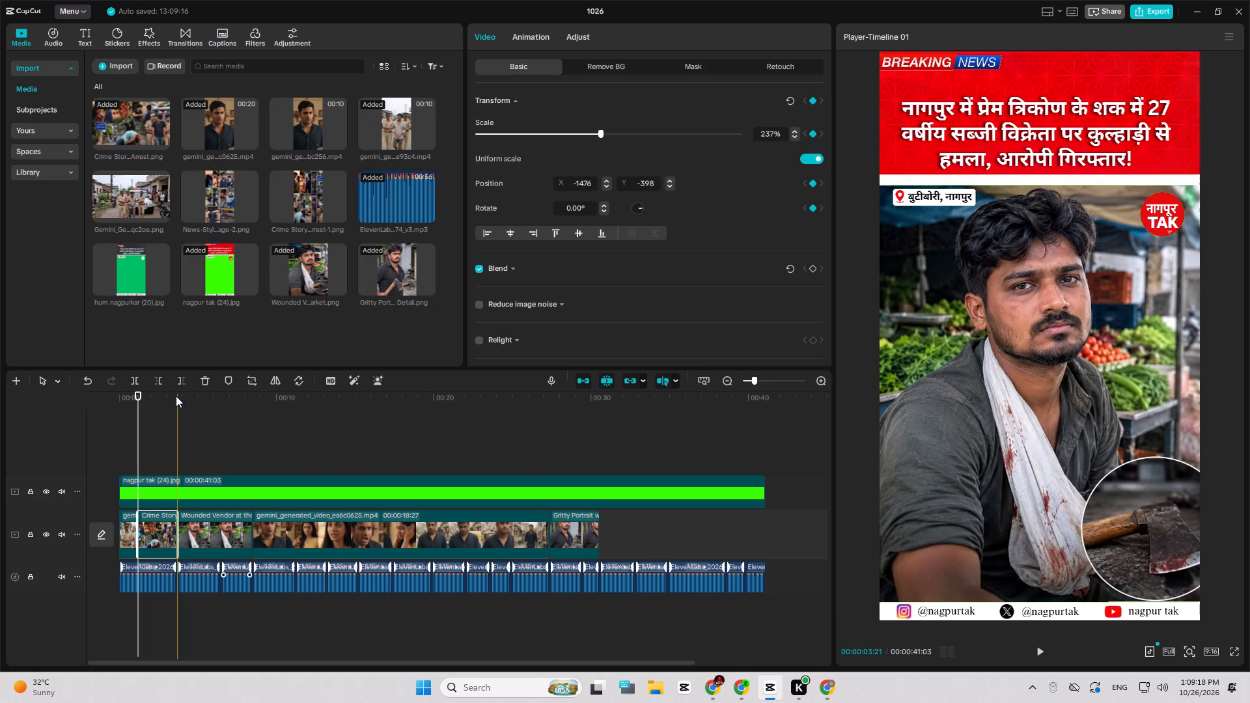
left_click(176, 396)
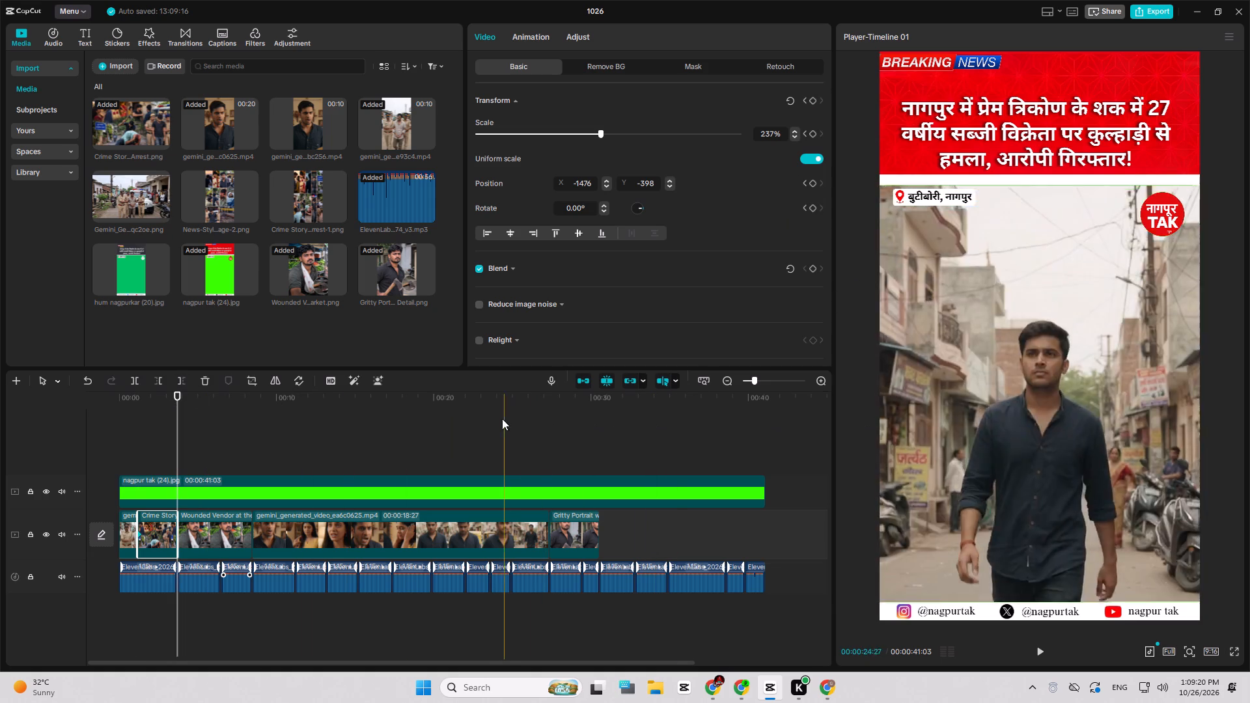
key("Left")
left_click_drag(951, 370, 986, 370)
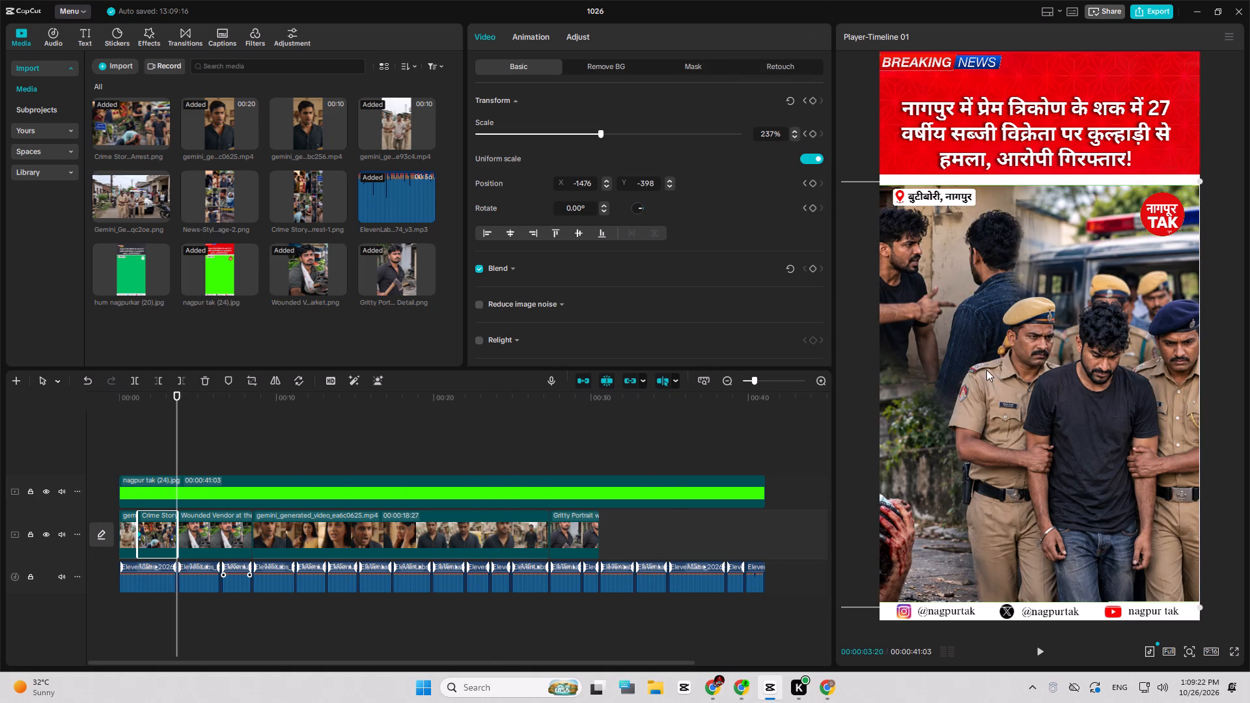
left_click_drag(986, 370, 1249, 361)
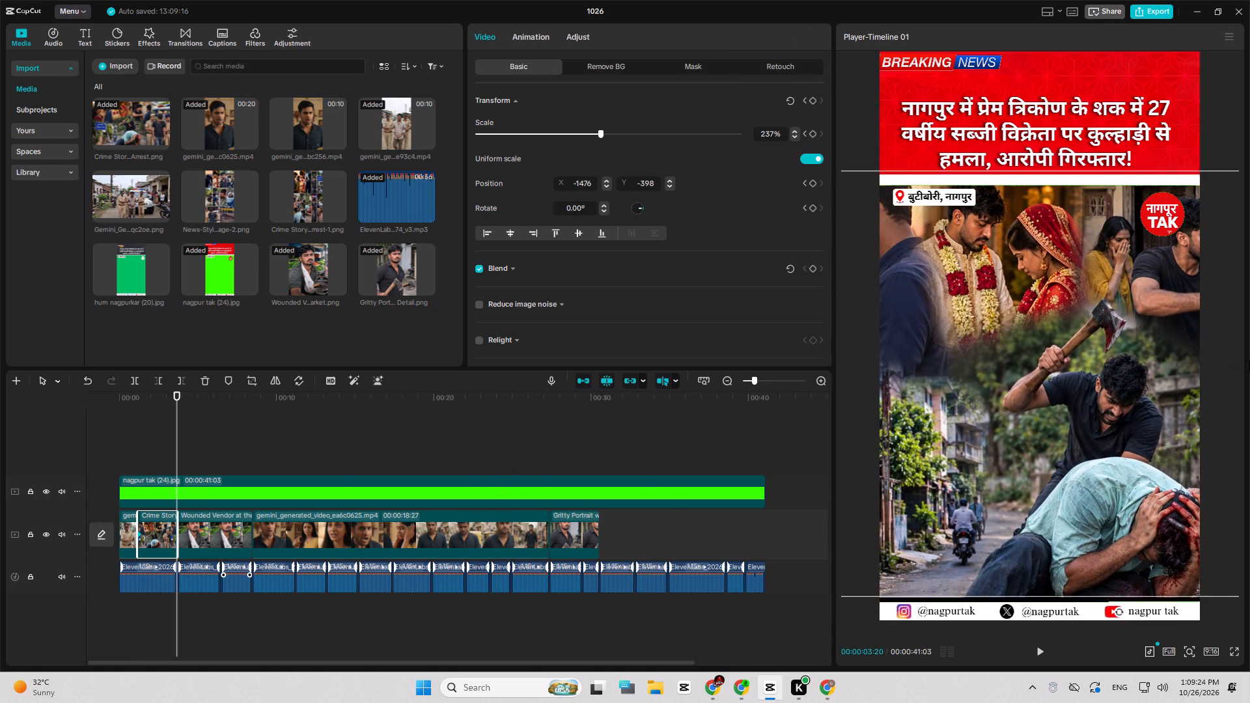
left_click_drag(1249, 361, 1249, 368)
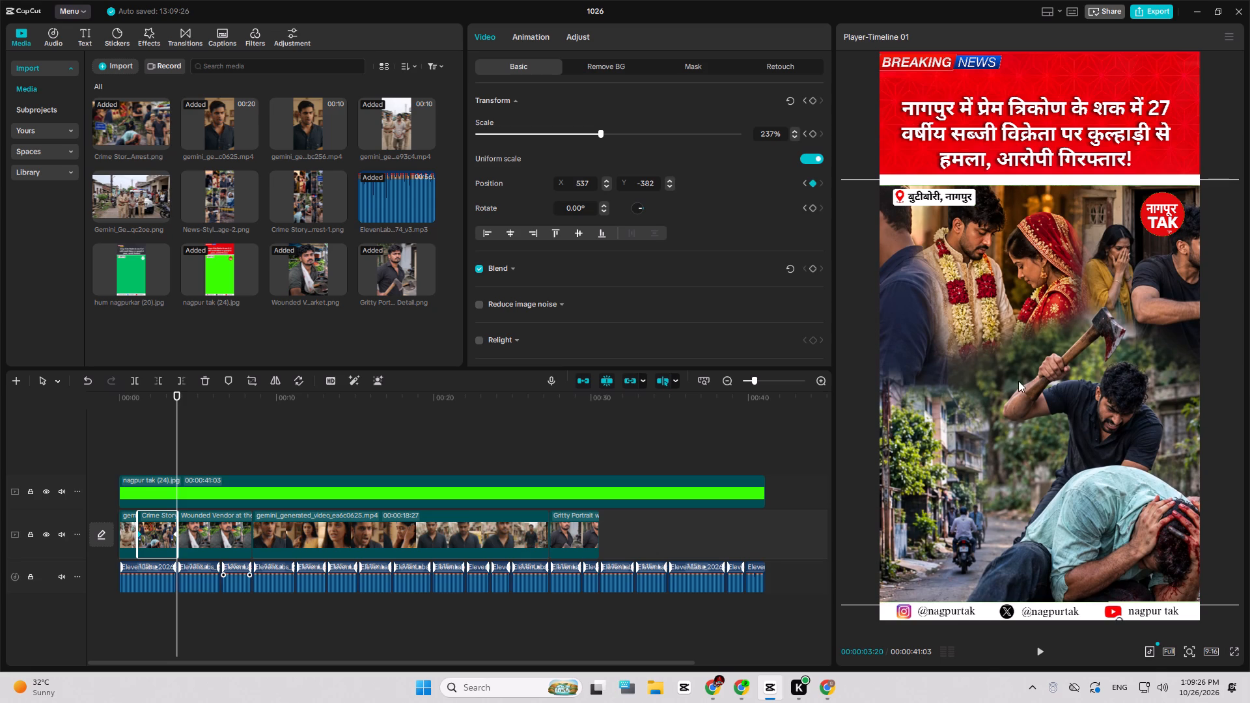
left_click_drag(1018, 381, 1160, 380)
Play back the opening repeatedly to check the montage pan and its transition into the wounded-vendor portrait.
key("space")
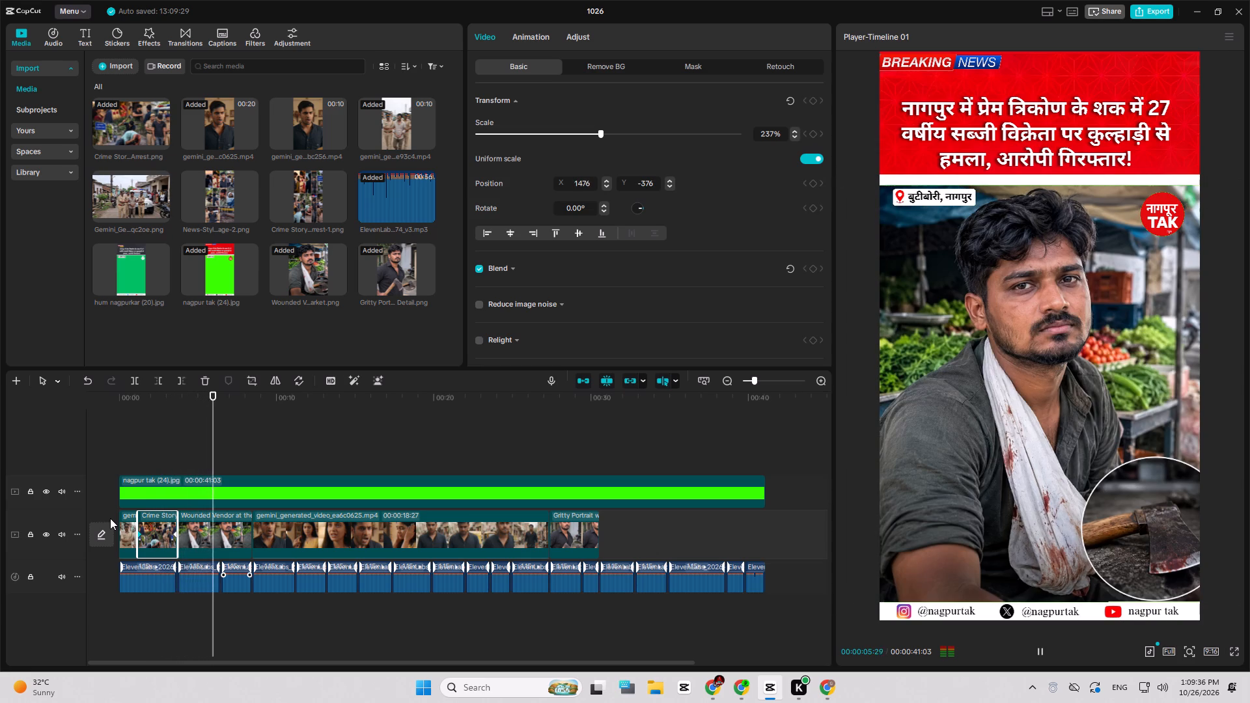
key("space")
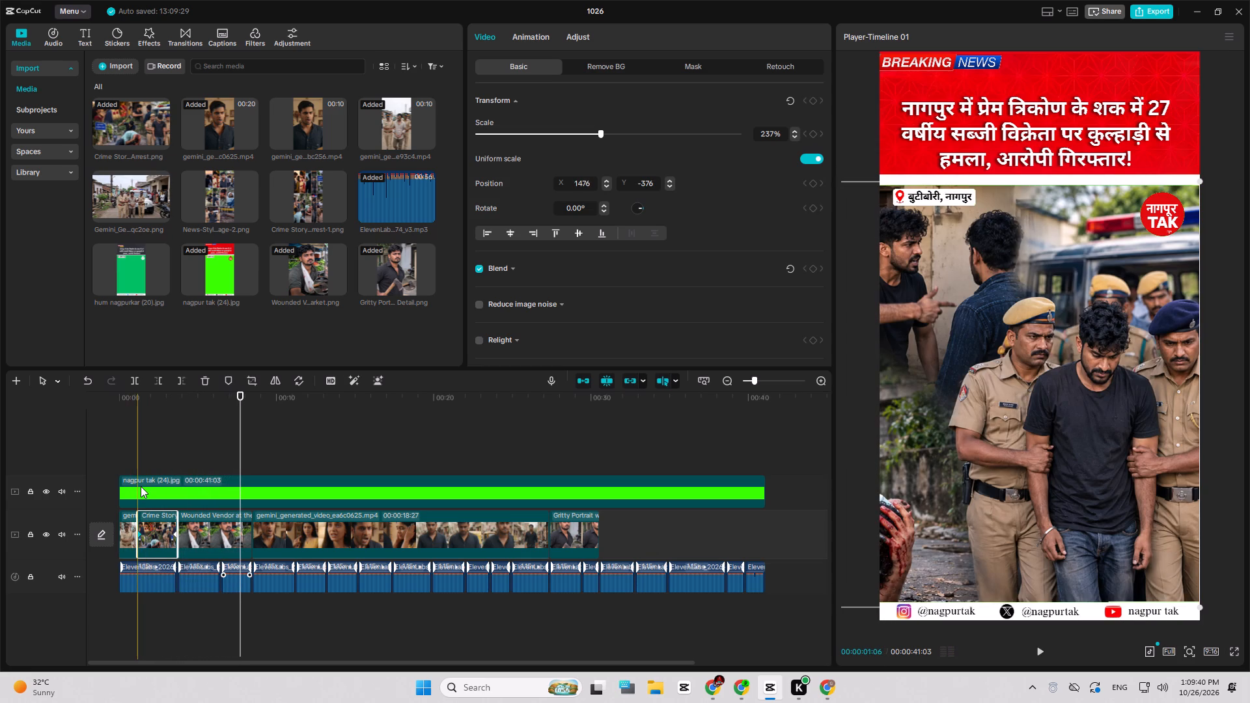
left_click(141, 486)
left_click(139, 467)
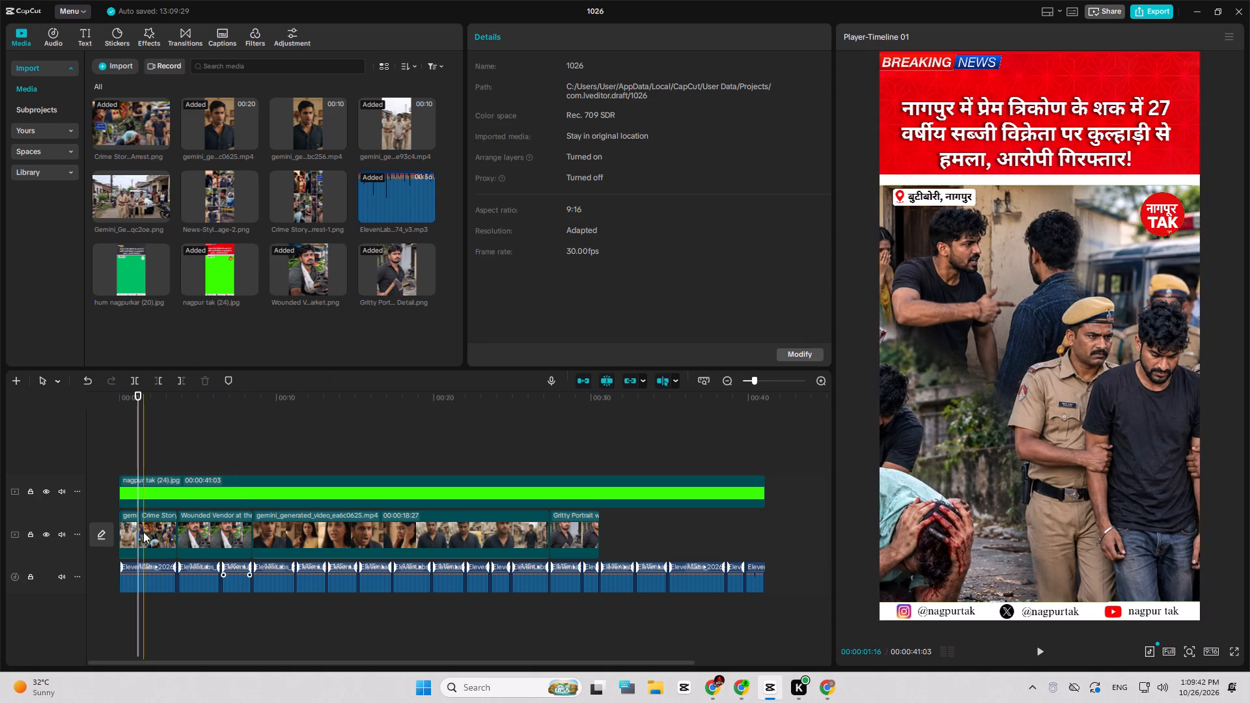
key("space")
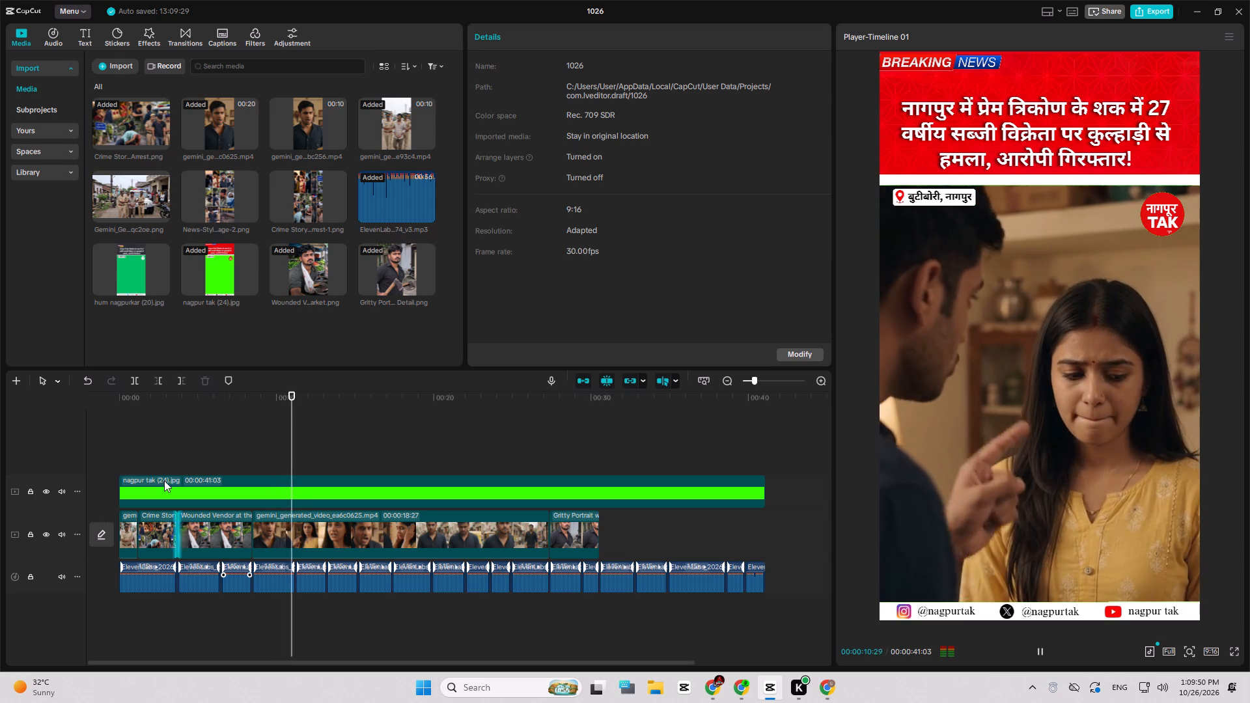
key("space")
key("space")
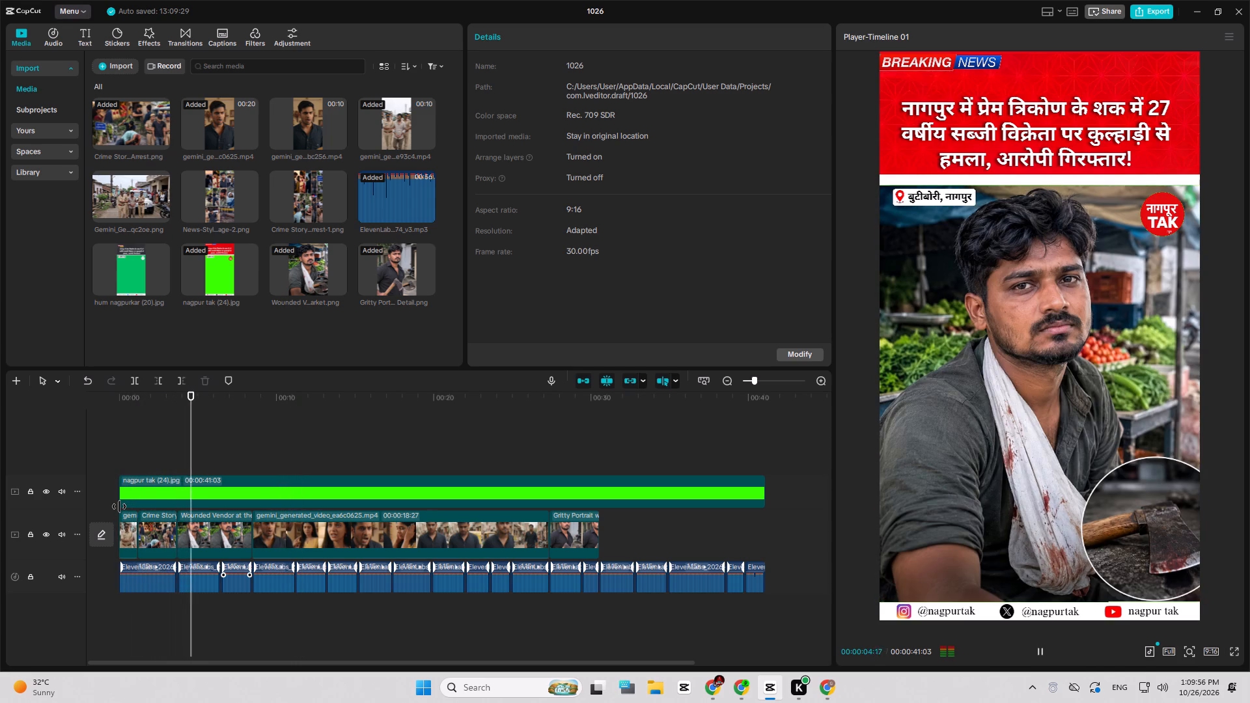
key("space")
Keyframe a zoom on the wounded-vendor portrait from 100% at the clip's start to about 119% at its end, and play it back.
left_click(206, 534)
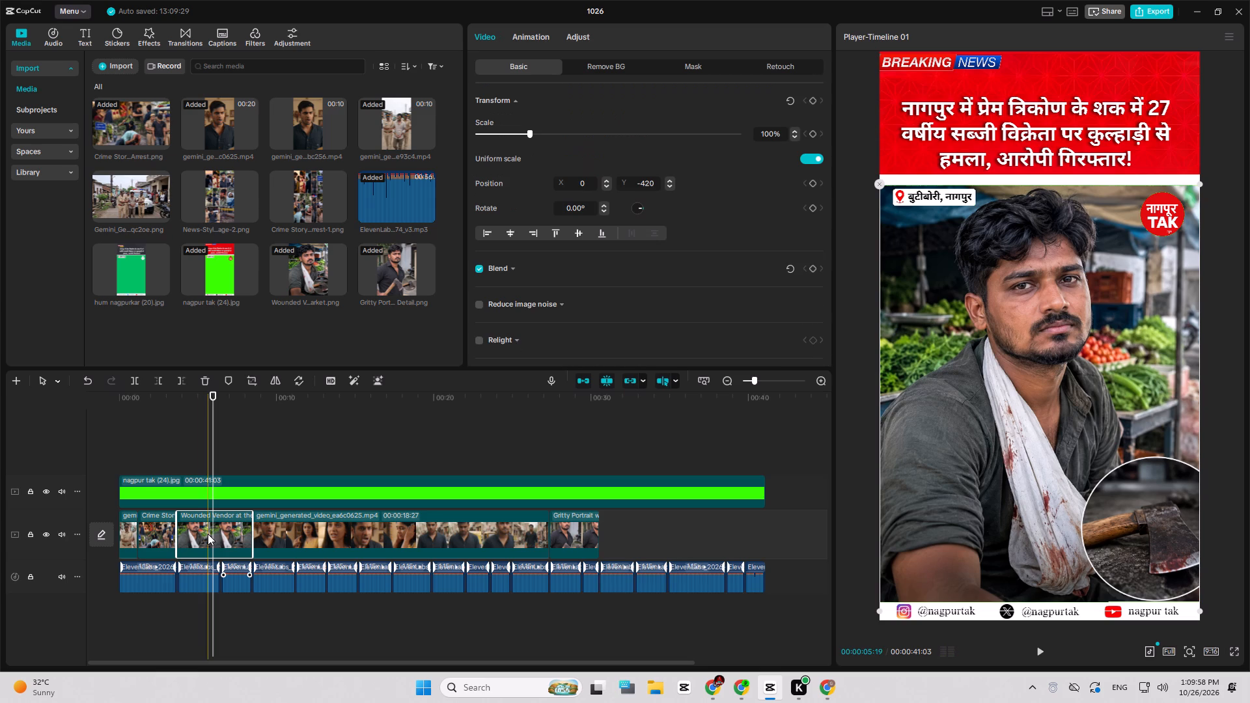
left_click(809, 100)
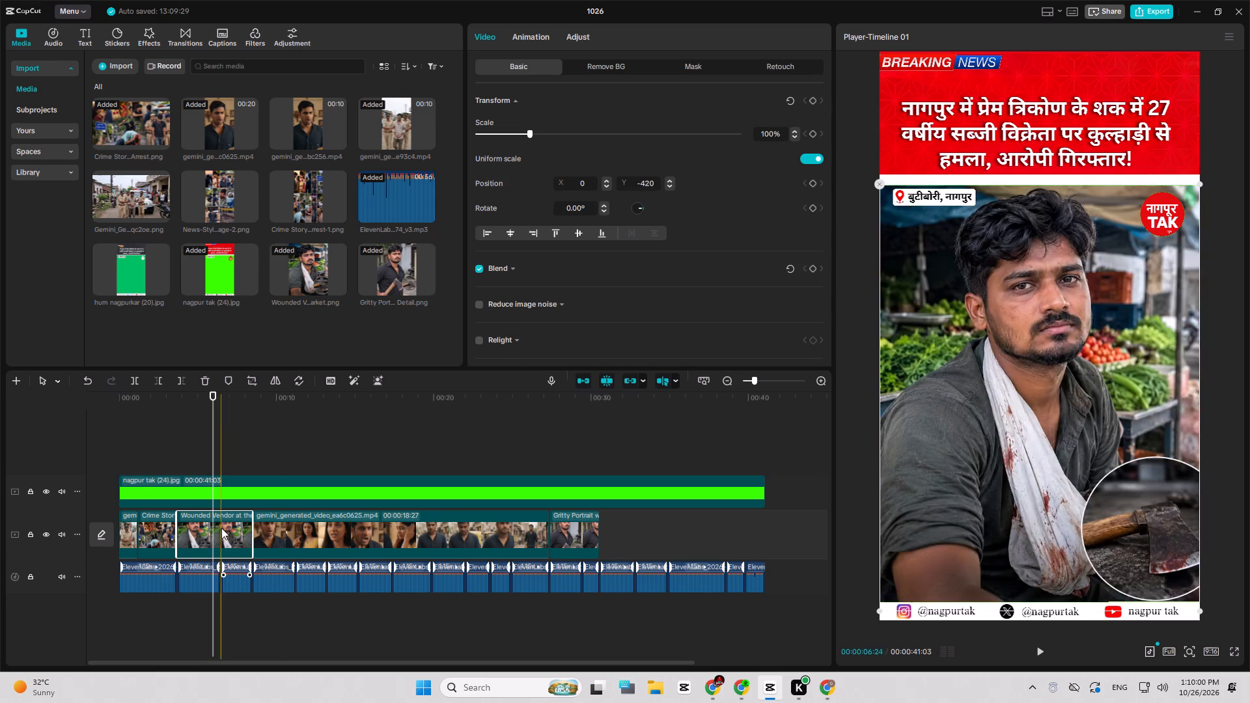
left_click(811, 101)
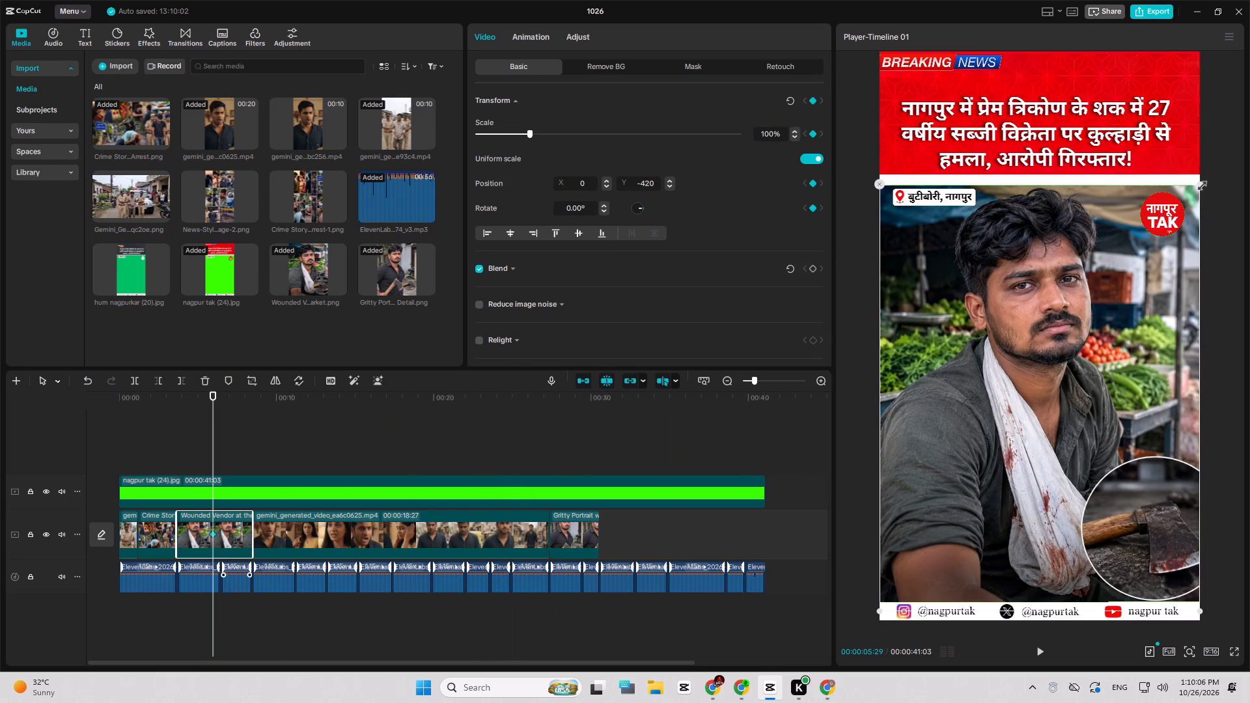
left_click_drag(1200, 184, 1230, 132)
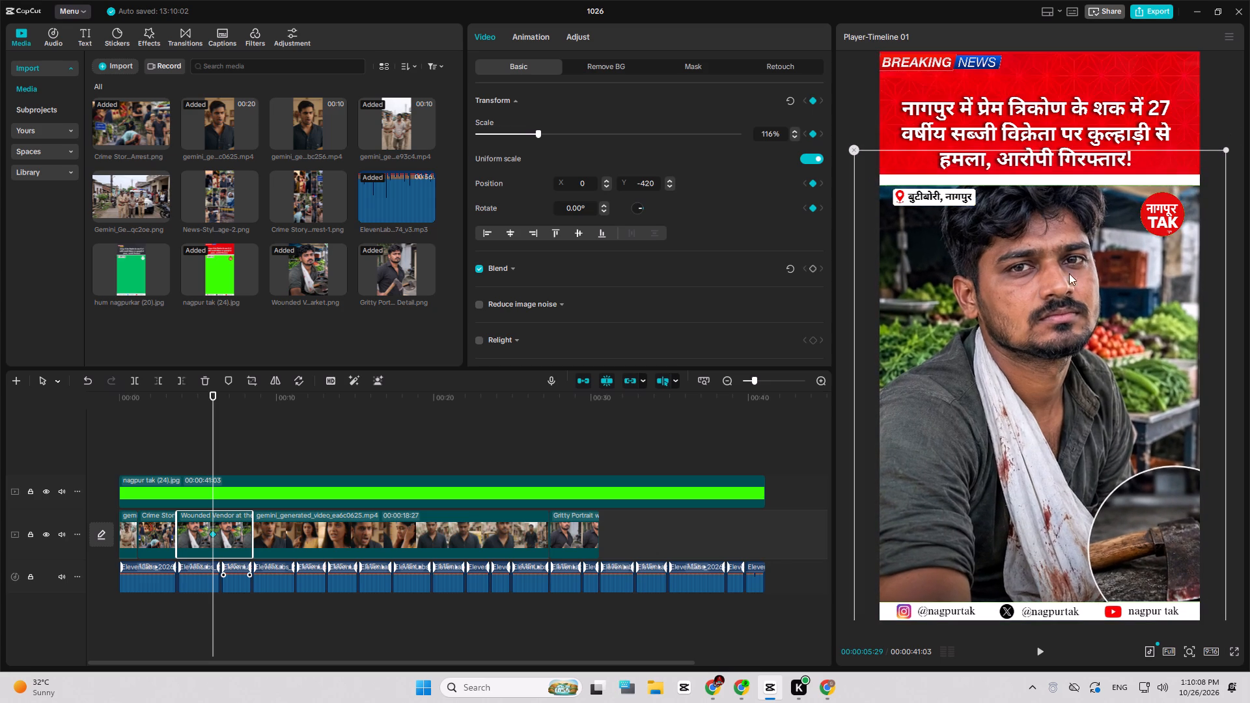
key("ctrl+z")
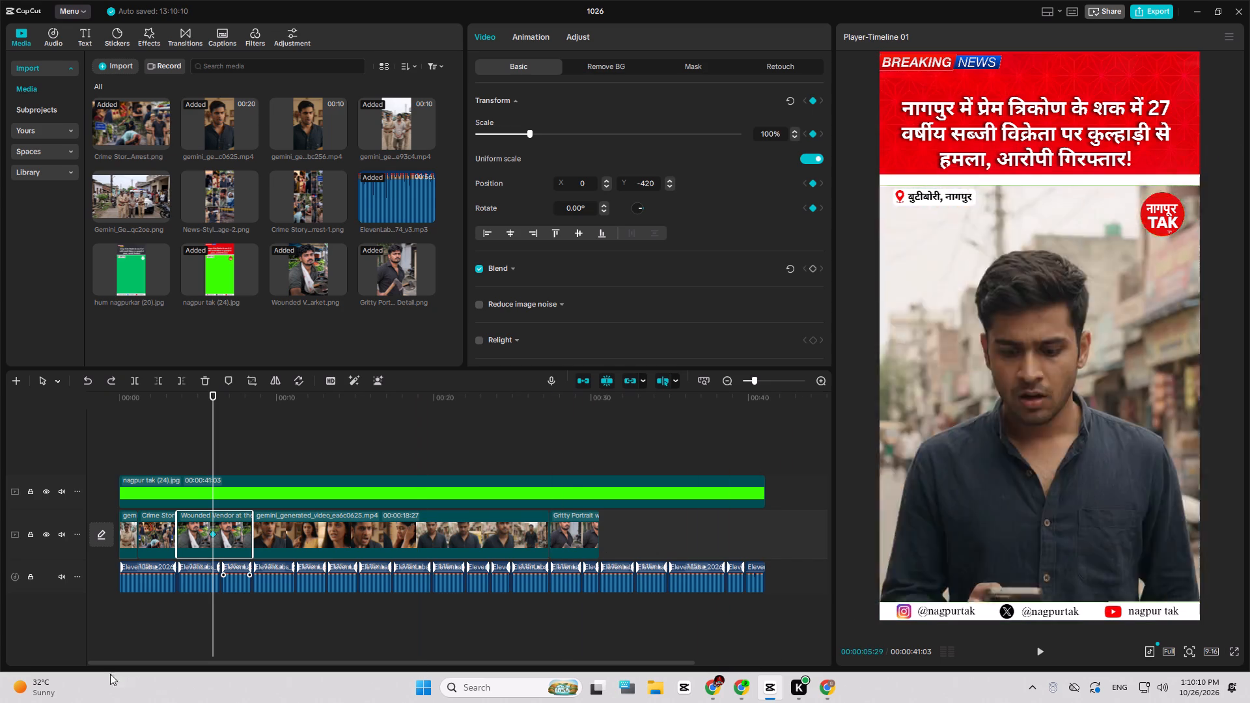
left_click_drag(214, 531, 142, 531)
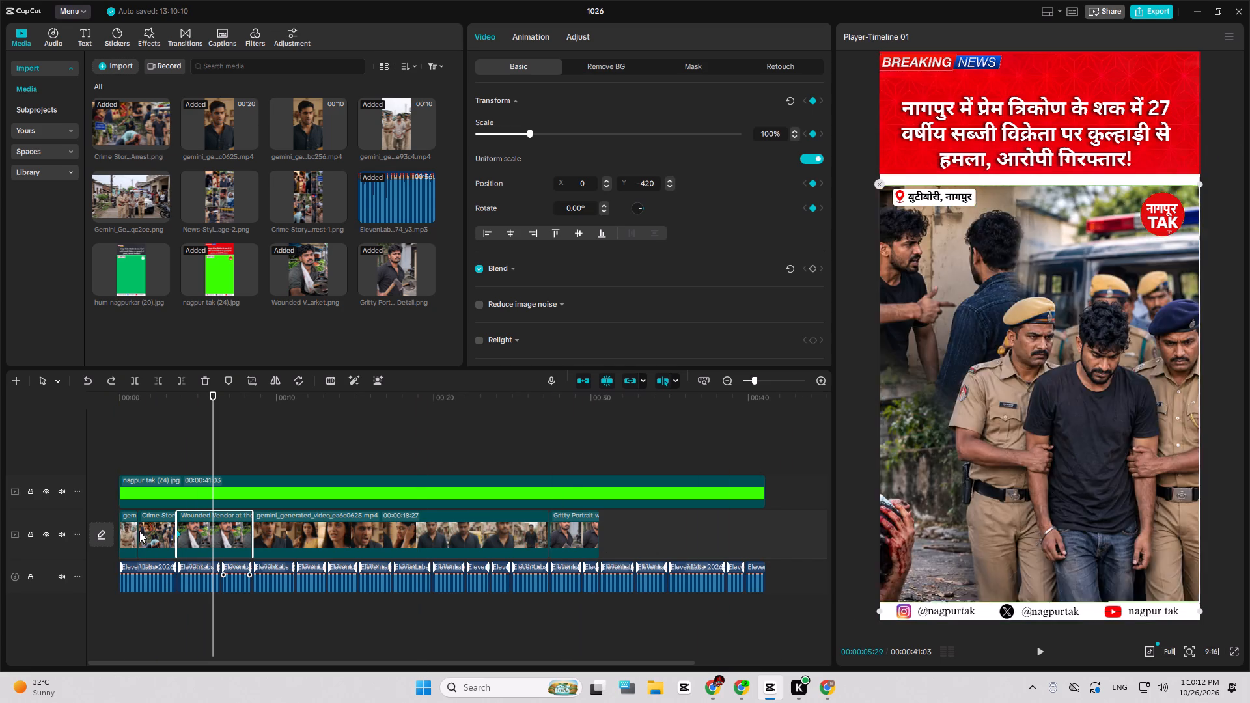
left_click_drag(1199, 608, 1237, 669)
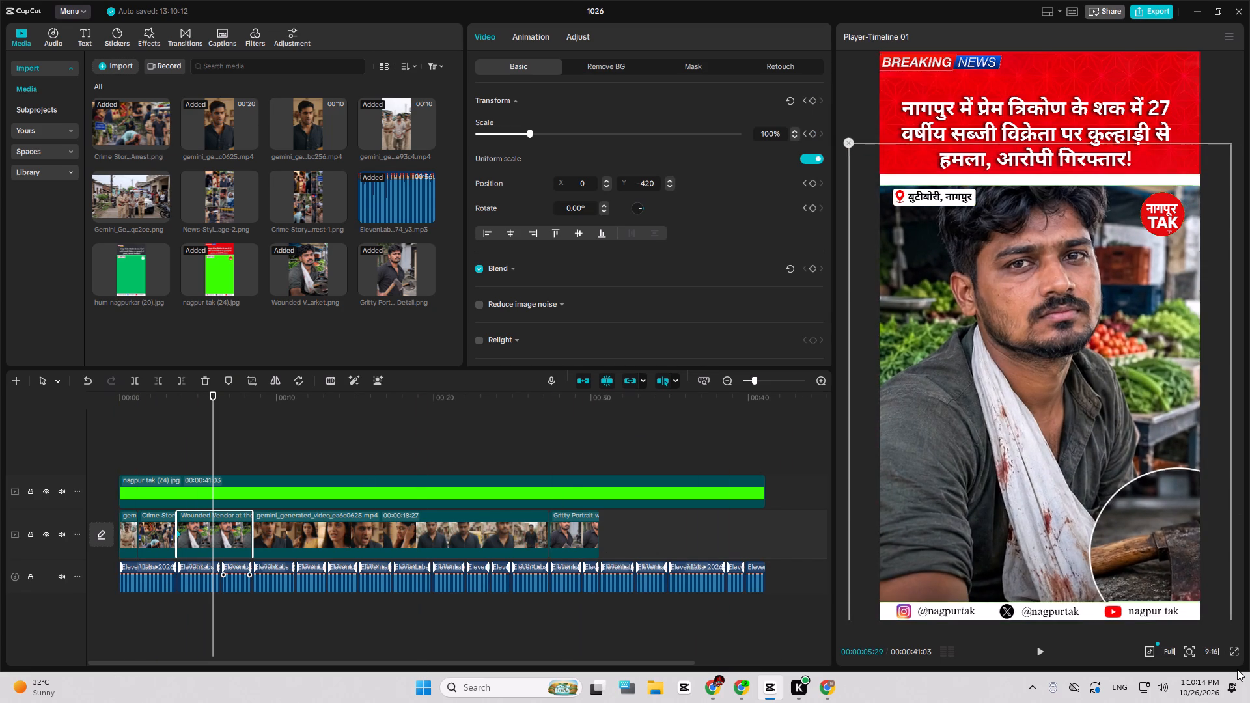
left_click_drag(1237, 669, 1234, 667)
left_click_drag(214, 531, 373, 554)
key("space")
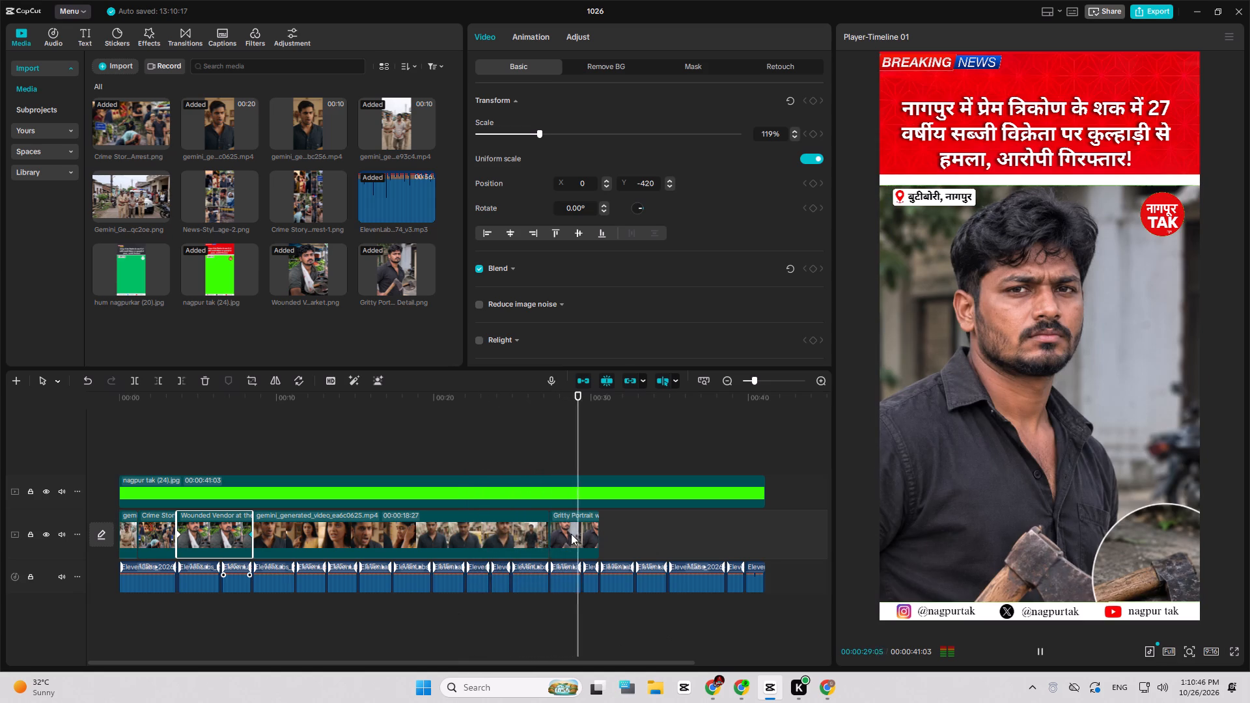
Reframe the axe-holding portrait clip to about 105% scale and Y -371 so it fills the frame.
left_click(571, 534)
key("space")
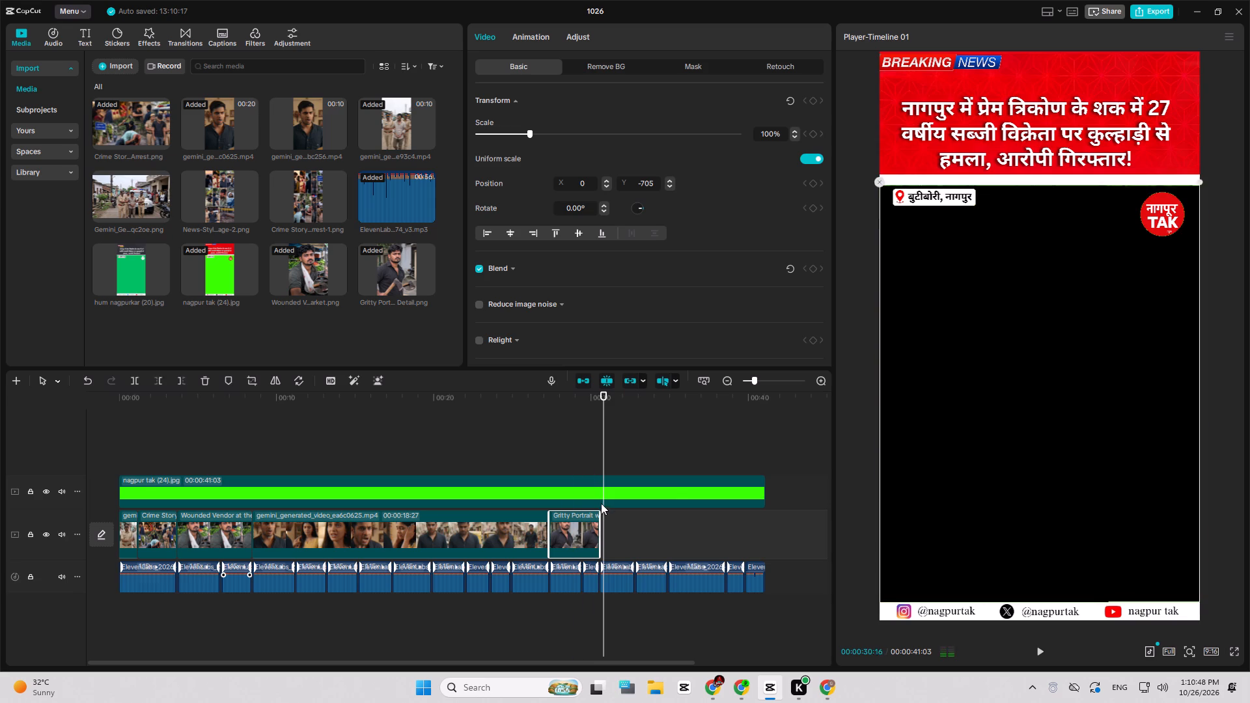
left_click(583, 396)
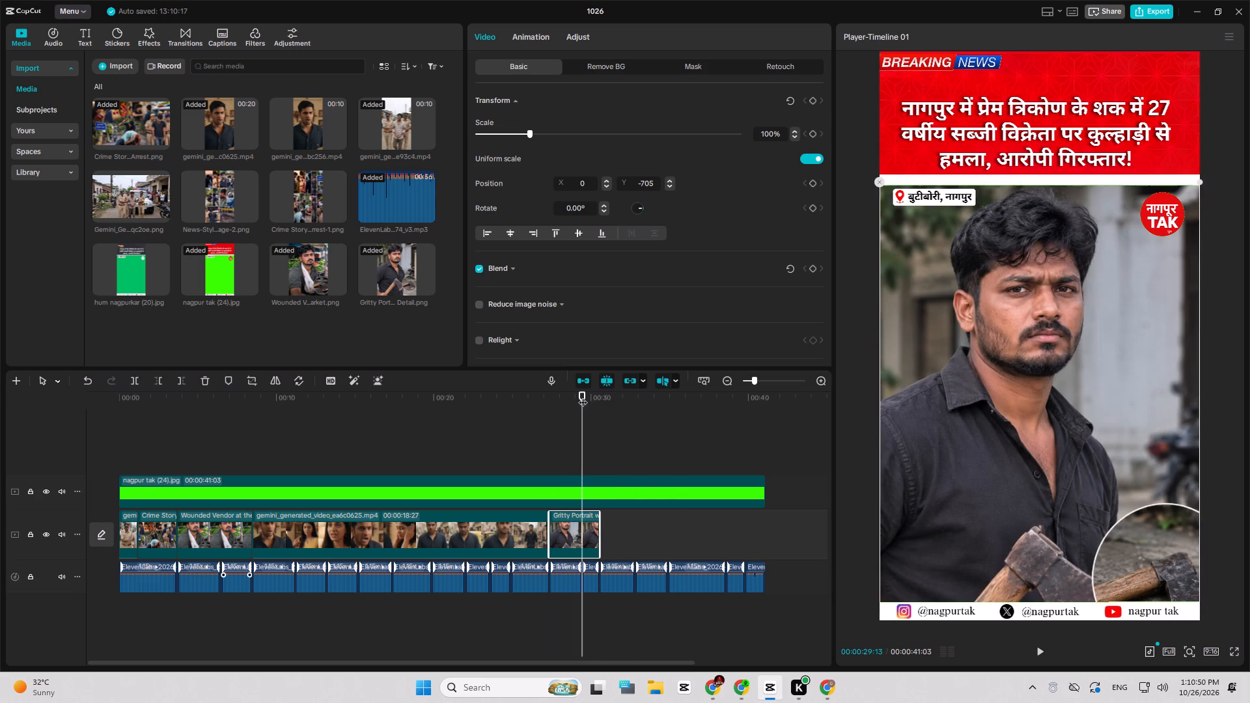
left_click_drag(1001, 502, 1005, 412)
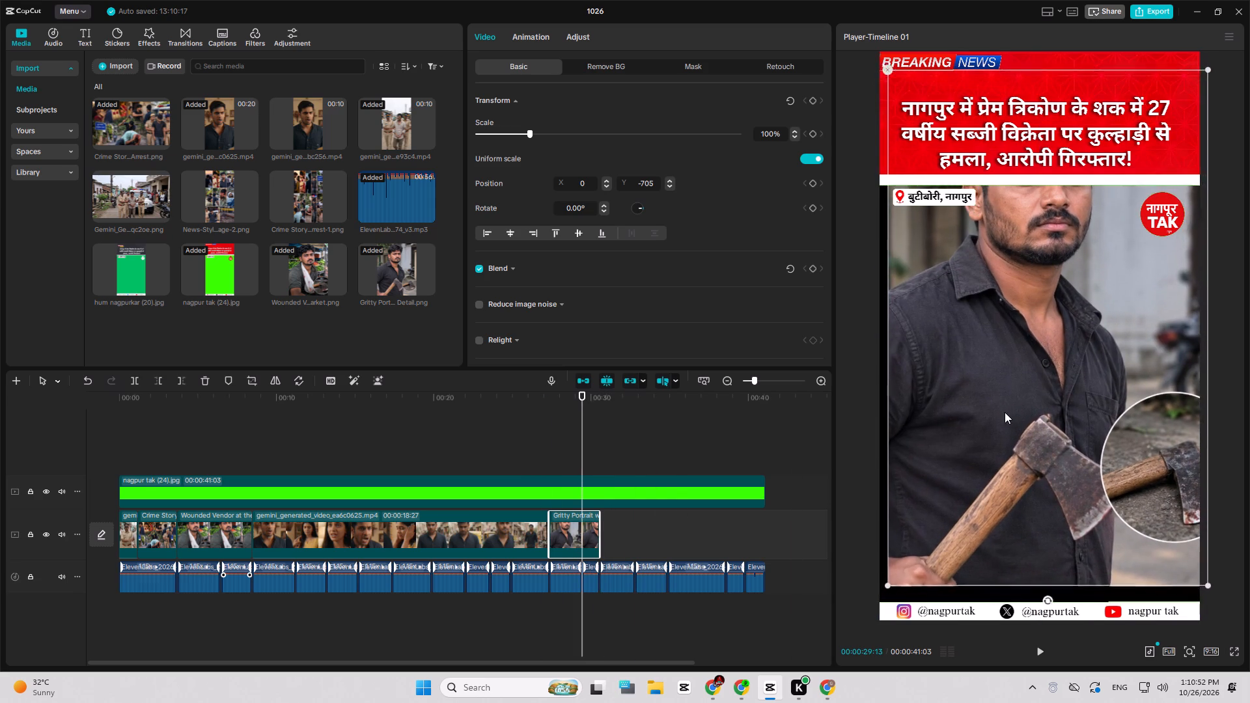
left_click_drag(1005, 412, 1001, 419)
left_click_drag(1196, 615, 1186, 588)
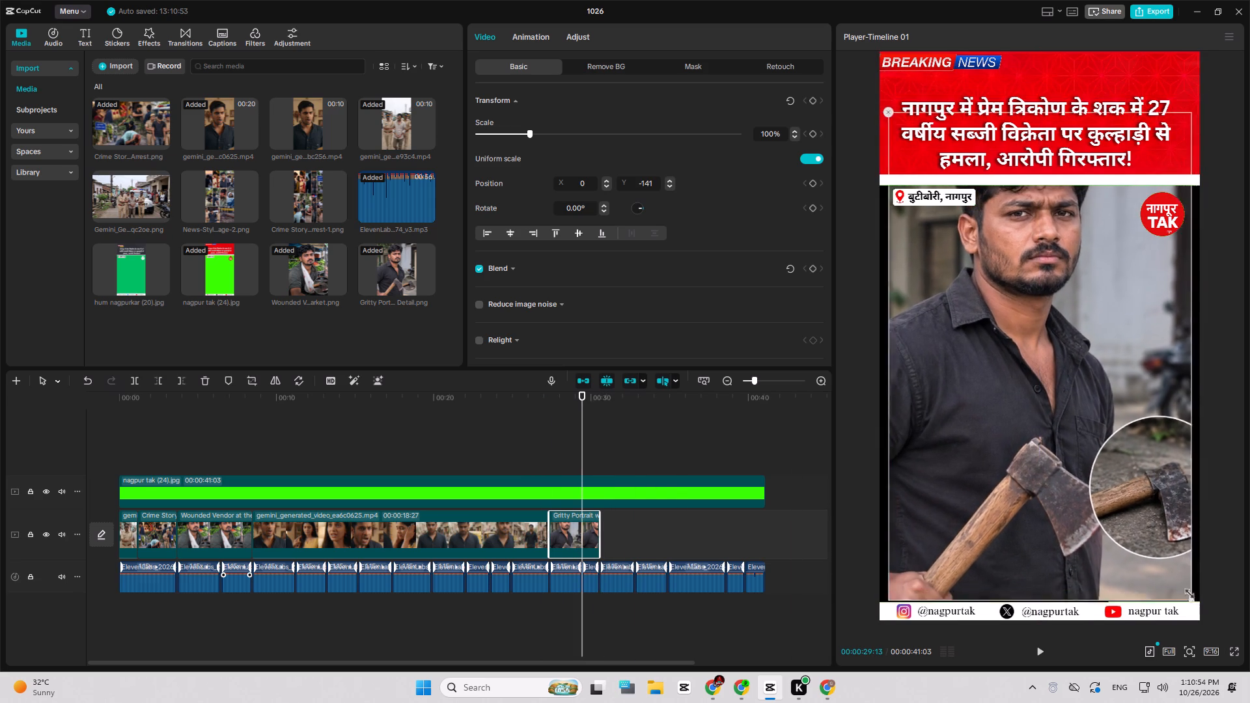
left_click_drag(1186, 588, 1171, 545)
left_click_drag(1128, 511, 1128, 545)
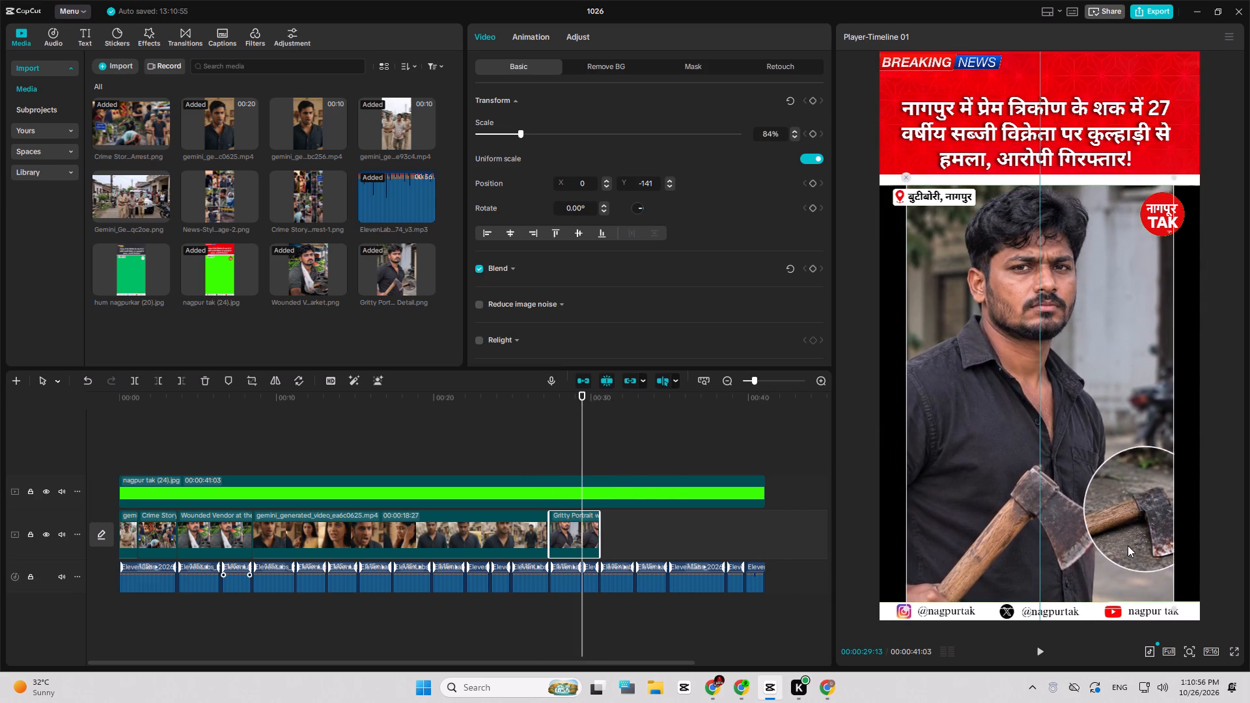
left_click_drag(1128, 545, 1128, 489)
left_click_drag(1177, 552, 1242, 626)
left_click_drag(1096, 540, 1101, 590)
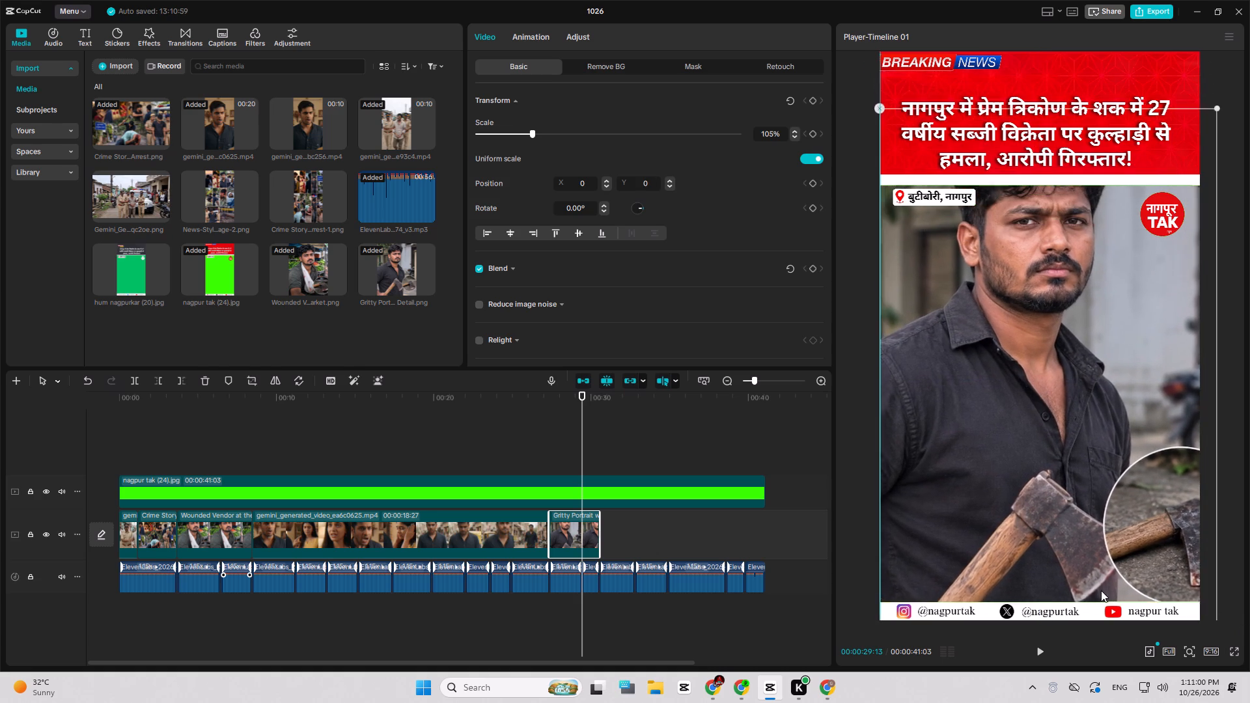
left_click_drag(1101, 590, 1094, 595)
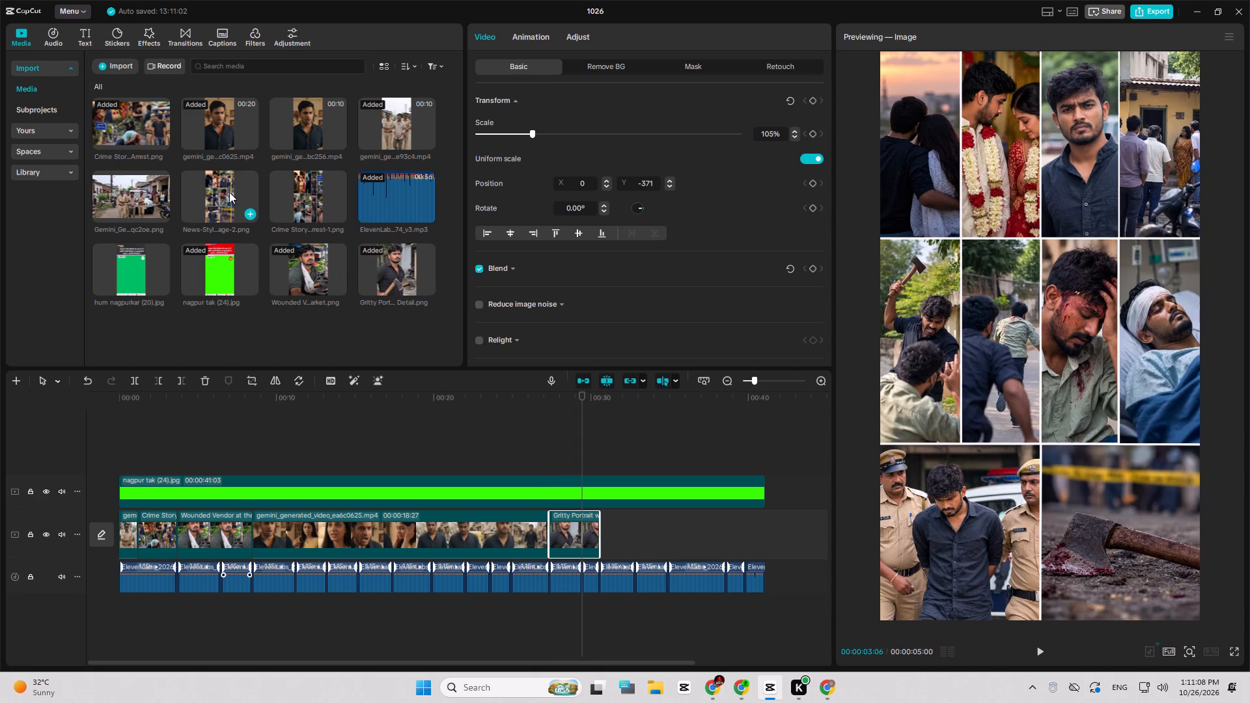
Replace the axe-holding portrait clip with the second News-Style Crime Storyboard Montage image, using the original video effect.
left_click_drag(229, 192, 556, 530)
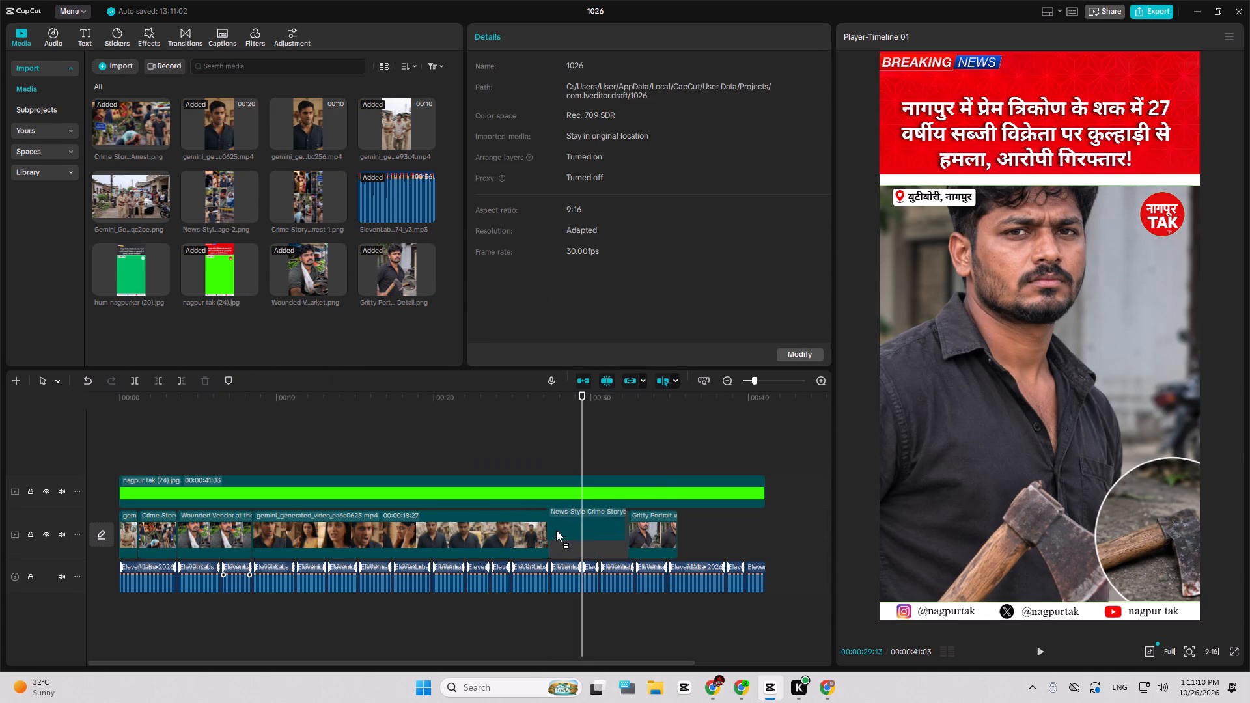
left_click_drag(556, 530, 571, 536)
left_click(676, 471)
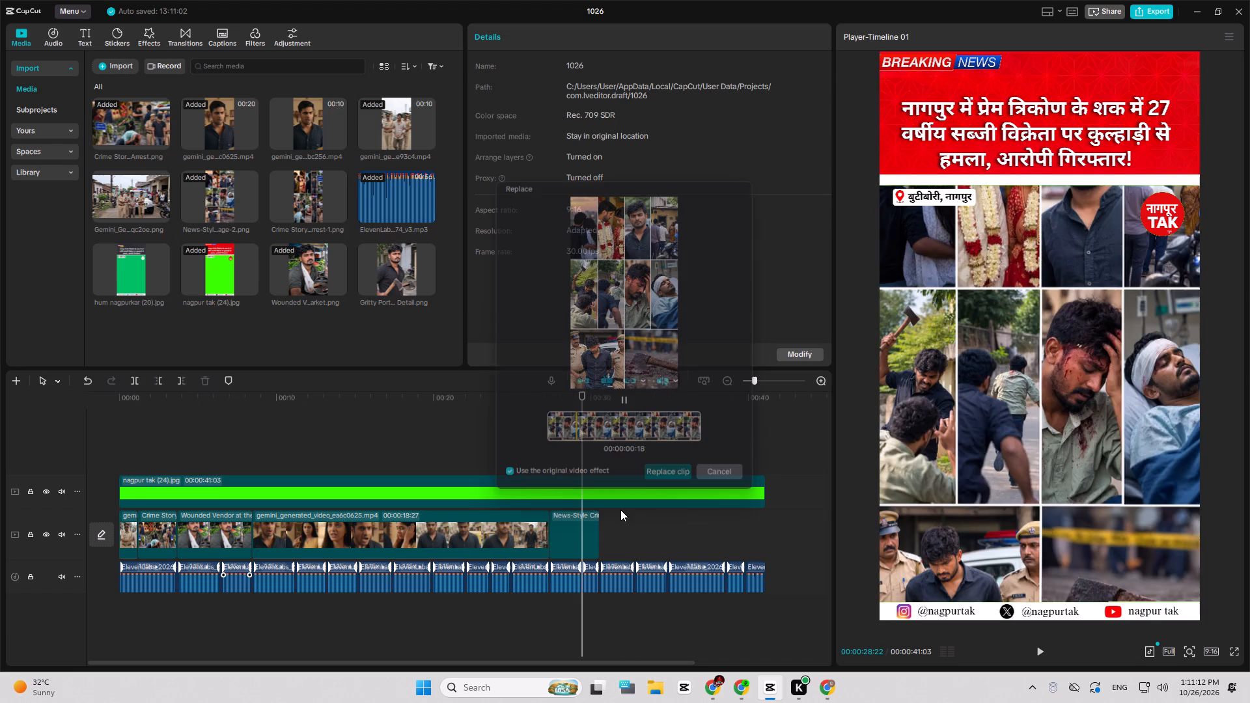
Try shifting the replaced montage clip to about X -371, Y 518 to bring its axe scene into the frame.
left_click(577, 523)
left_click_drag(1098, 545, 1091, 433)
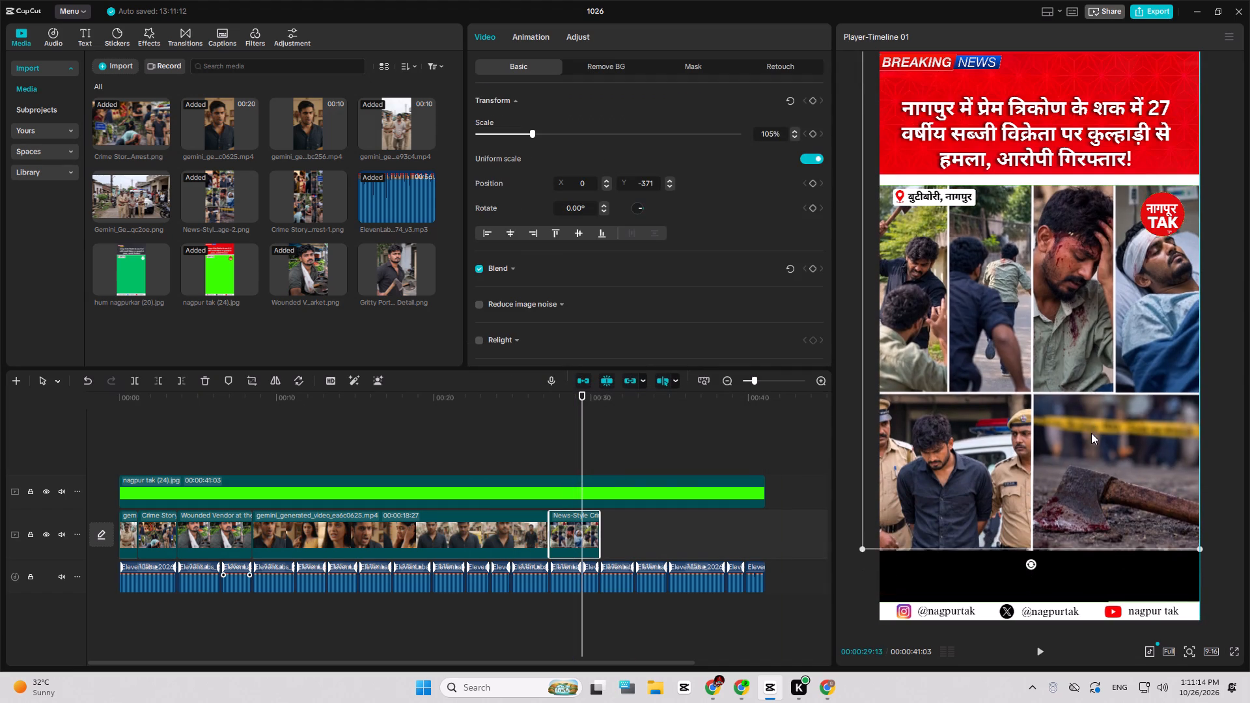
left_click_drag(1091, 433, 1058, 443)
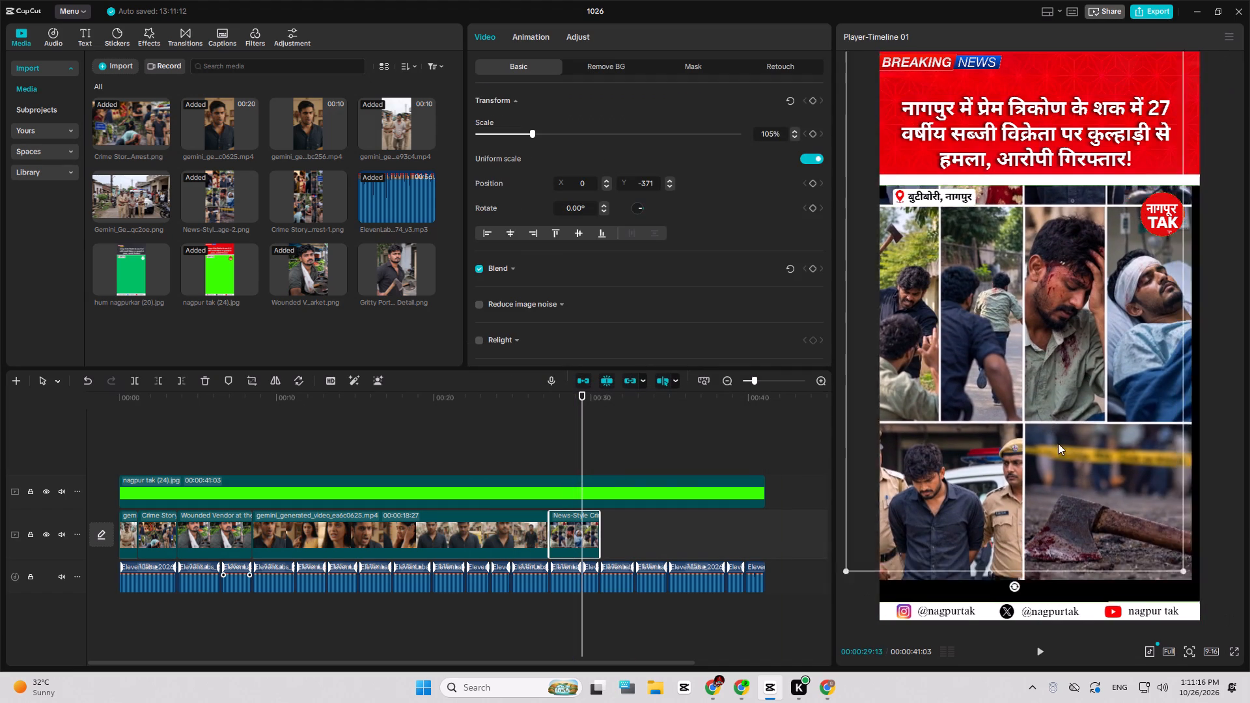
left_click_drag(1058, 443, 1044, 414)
Crop the montage clip with a free ratio down to only the bloodied-axe scene in its bottom-right corner.
left_click(245, 383)
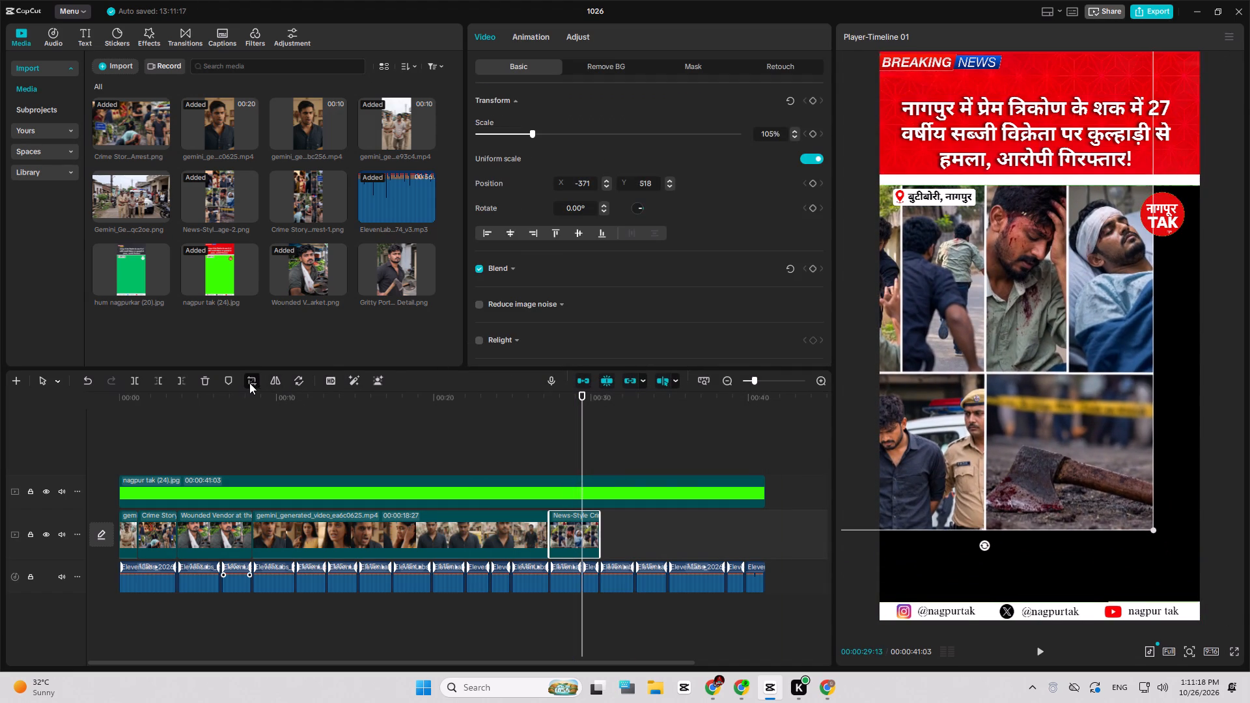
left_click_drag(623, 460, 626, 493)
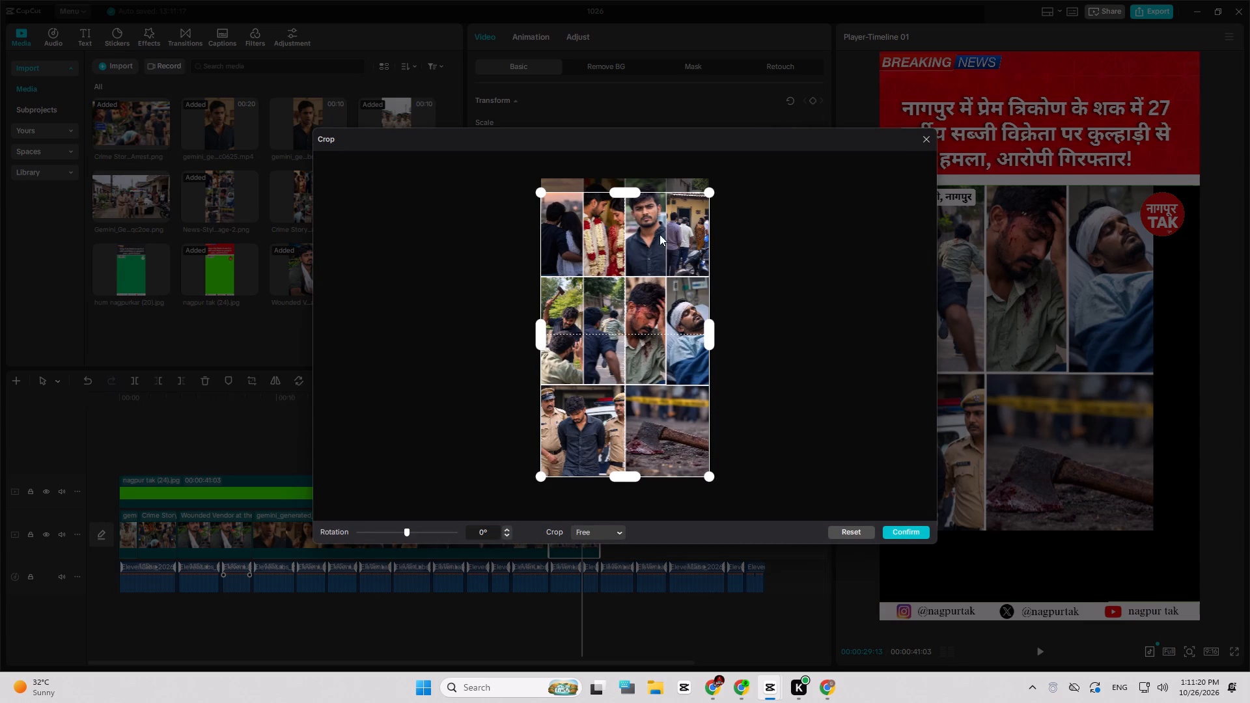
left_click_drag(624, 195, 645, 394)
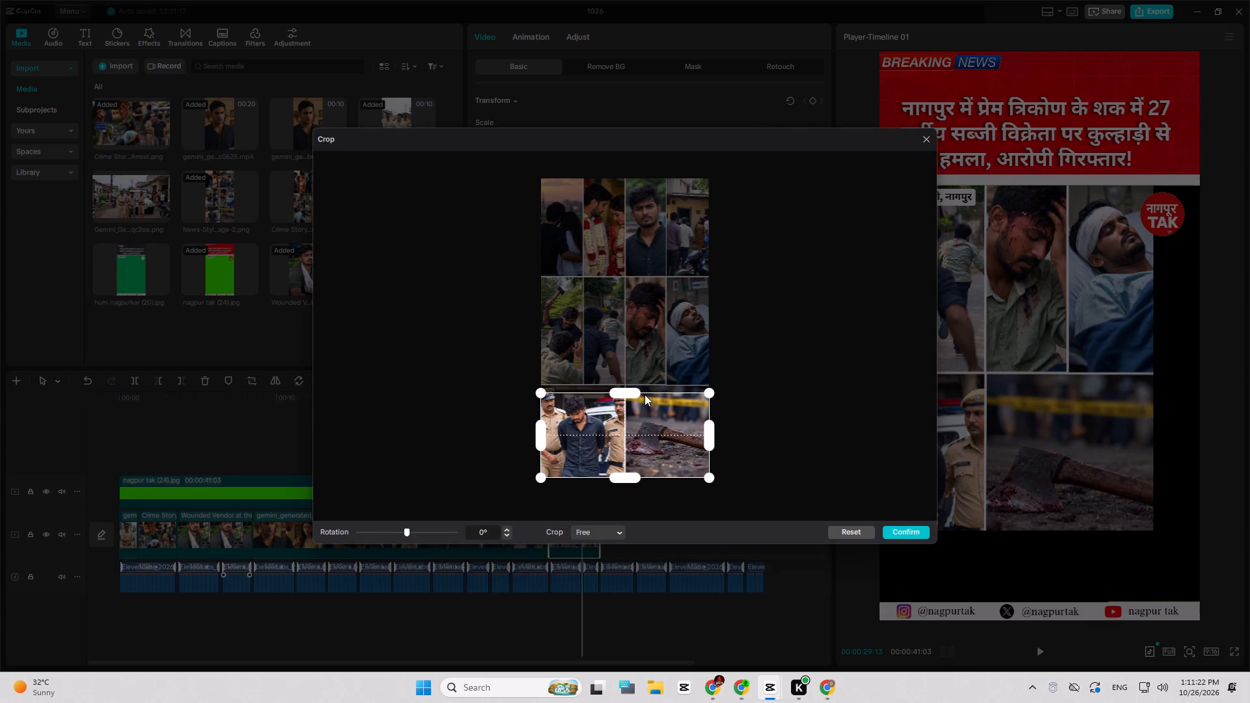
left_click_drag(645, 394, 645, 392)
left_click_drag(530, 425, 536, 426)
left_click_drag(540, 427, 609, 441)
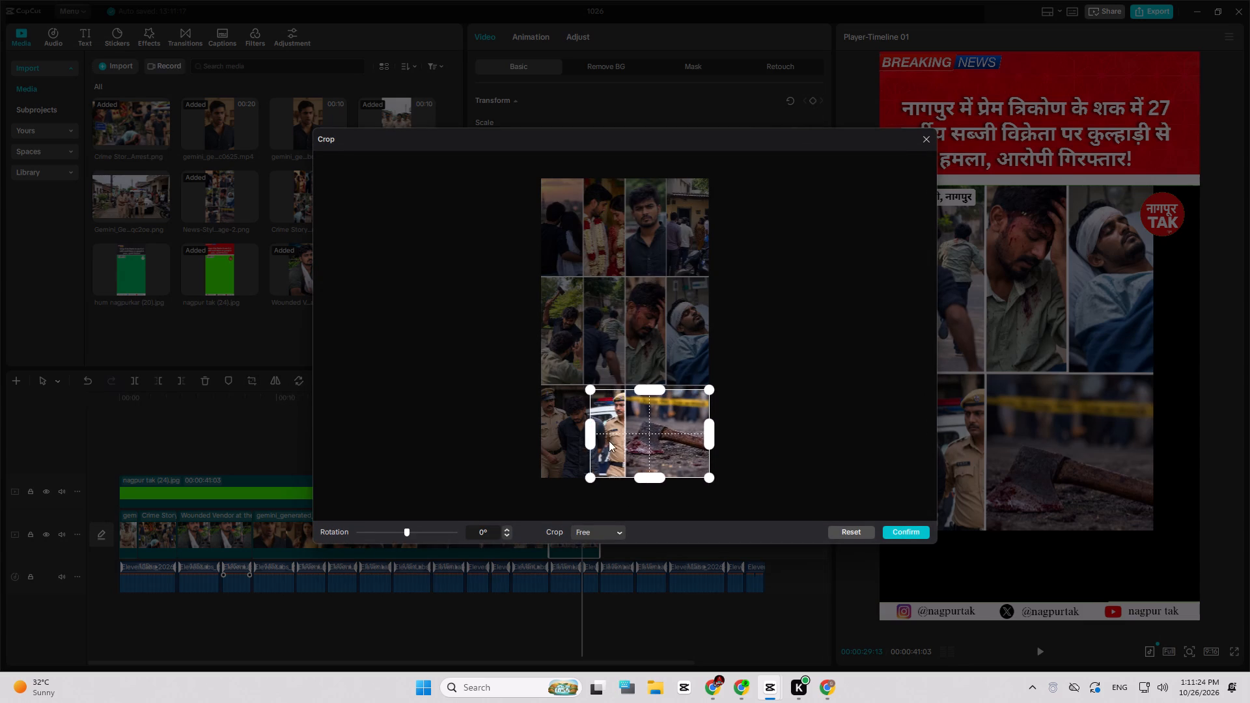
left_click_drag(609, 441, 626, 443)
left_click(910, 533)
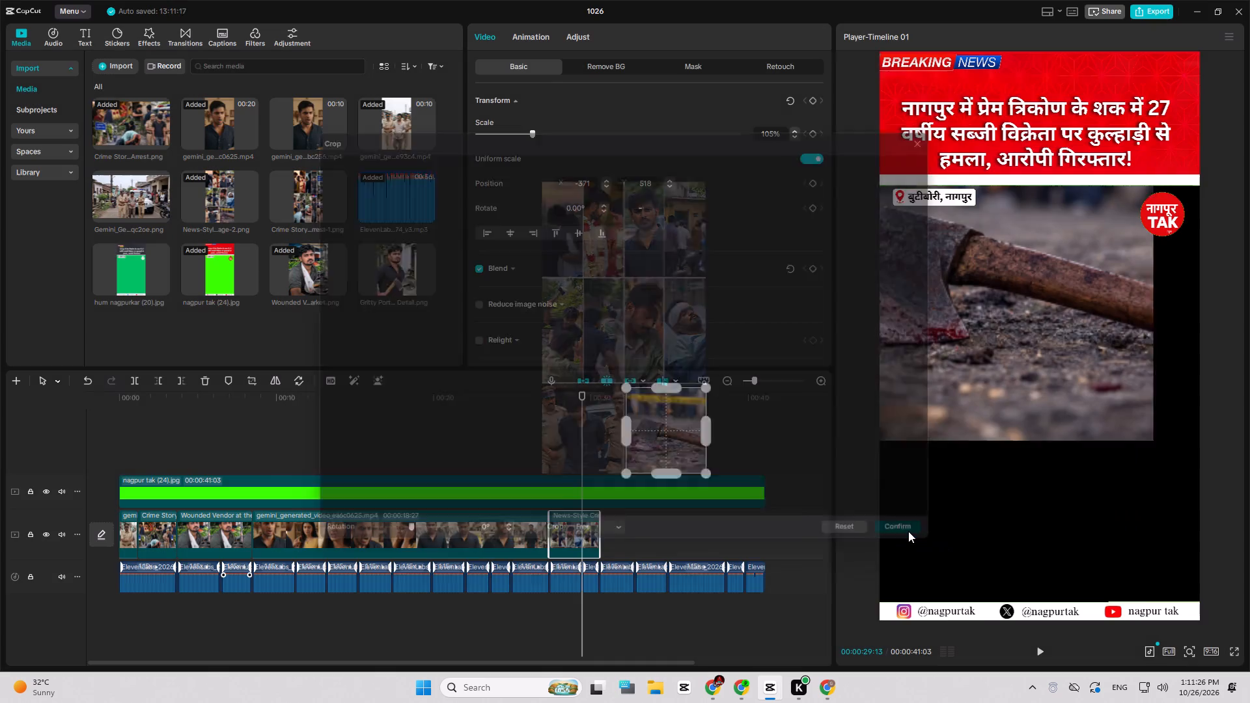
Position the cropped axe image at X 0, Y -420, scale it to about 129% to fill the frame, and play it back.
left_click_drag(1003, 419, 1071, 528)
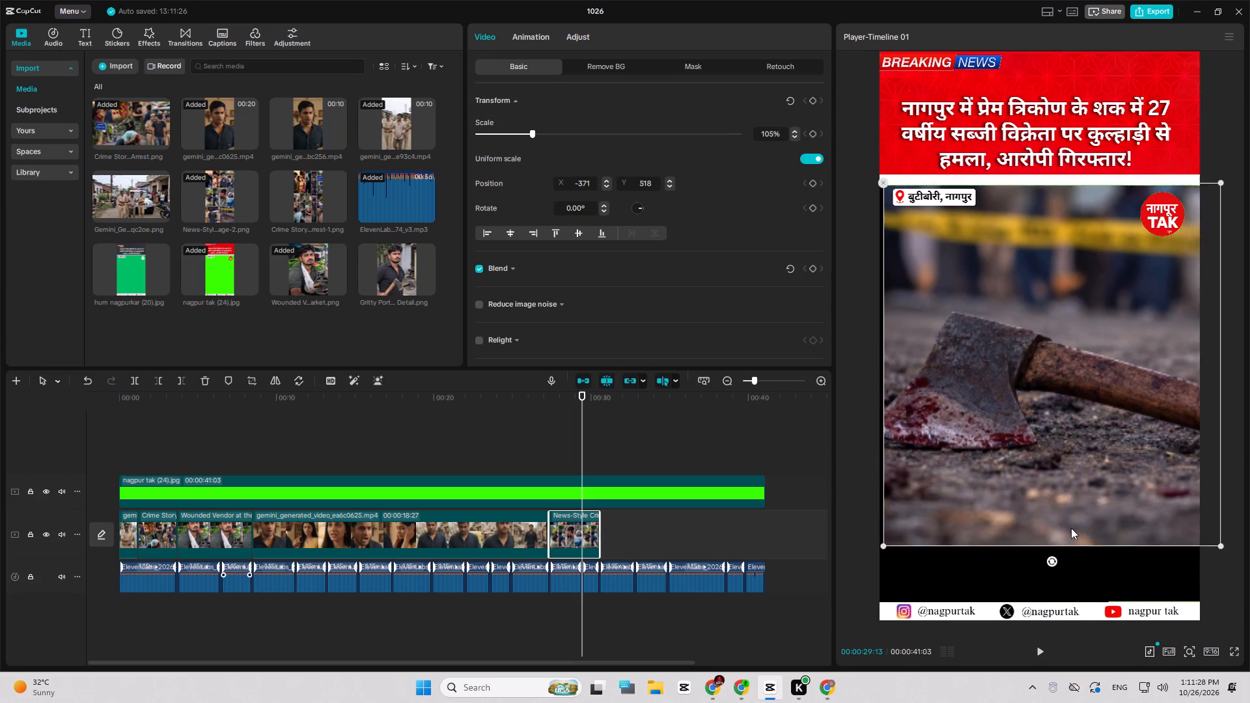
left_click_drag(1071, 528, 1061, 558)
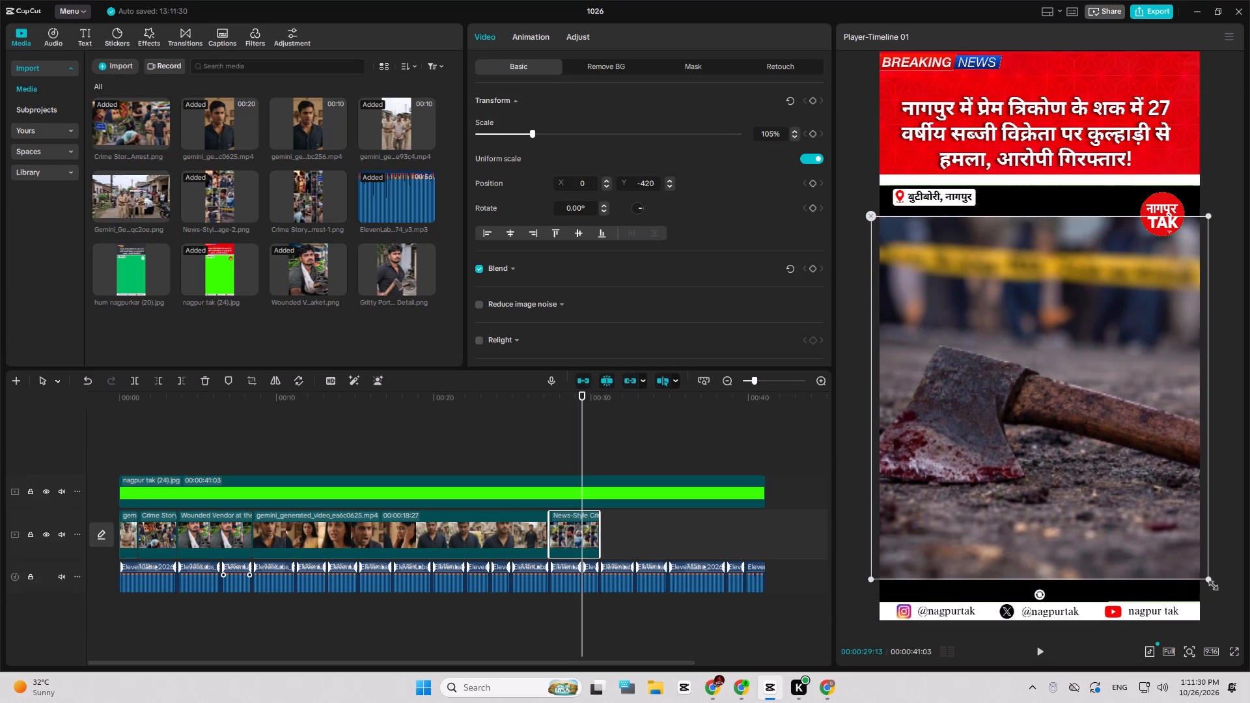
left_click_drag(1210, 580, 1249, 649)
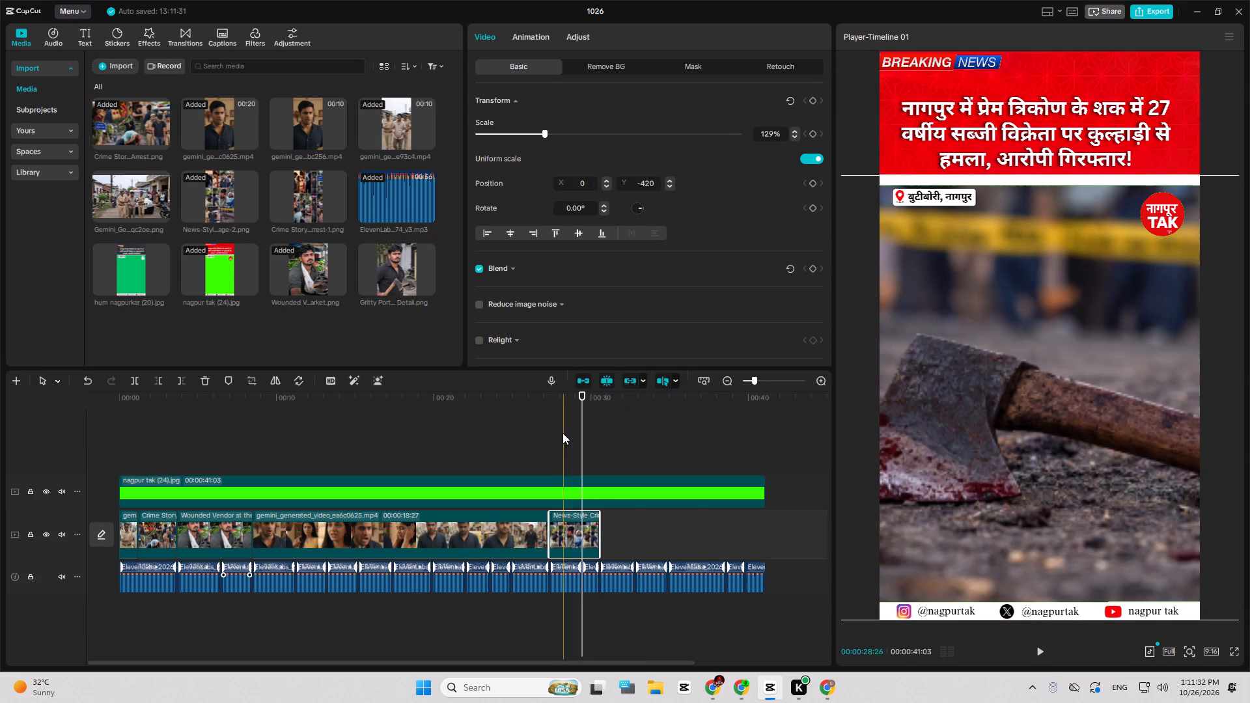
key("space")
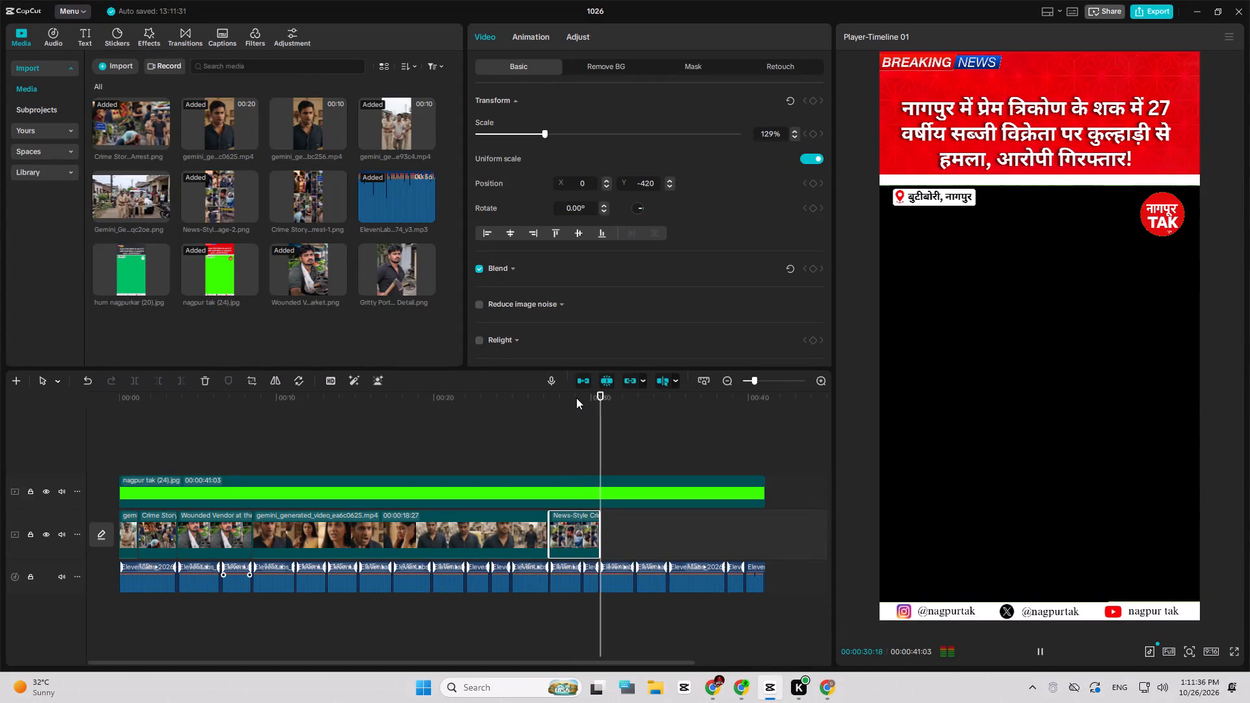
left_click_drag(576, 398, 564, 400)
key("space")
key("space")
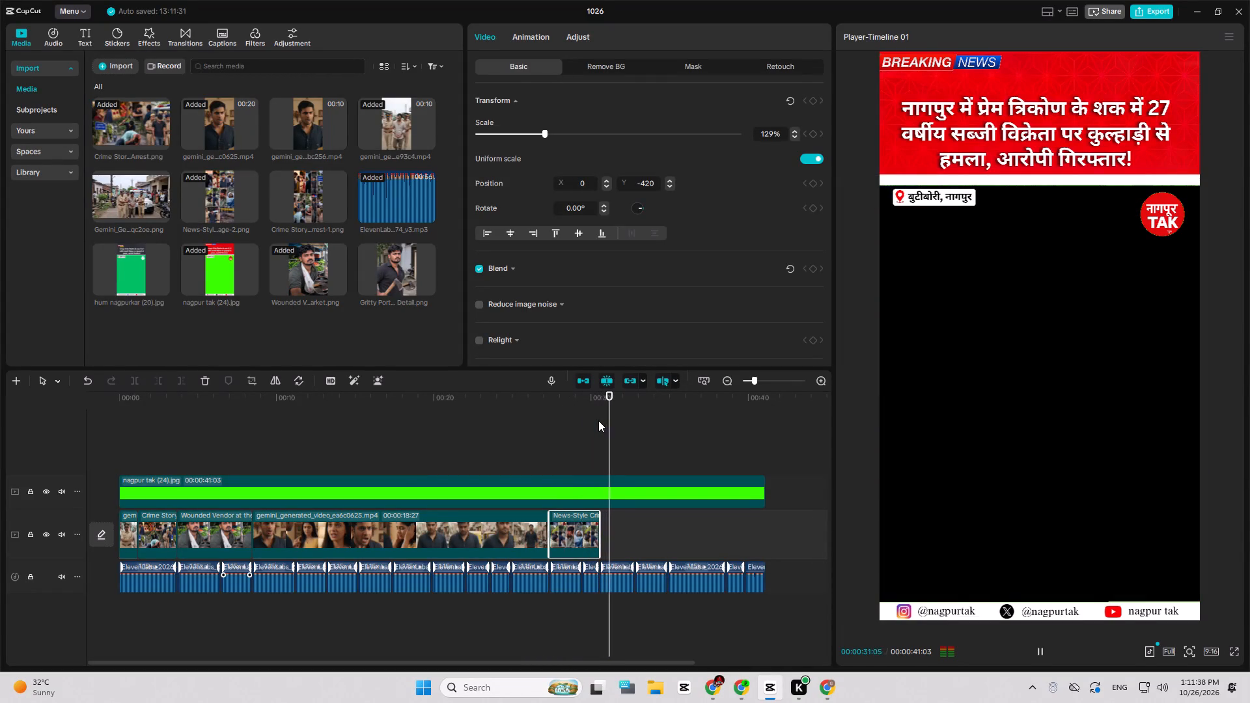
Keyframe a zoom-out on the axe clip from 129% at its start, 00:00:27:11, to about 99% at its end.
left_click(557, 396)
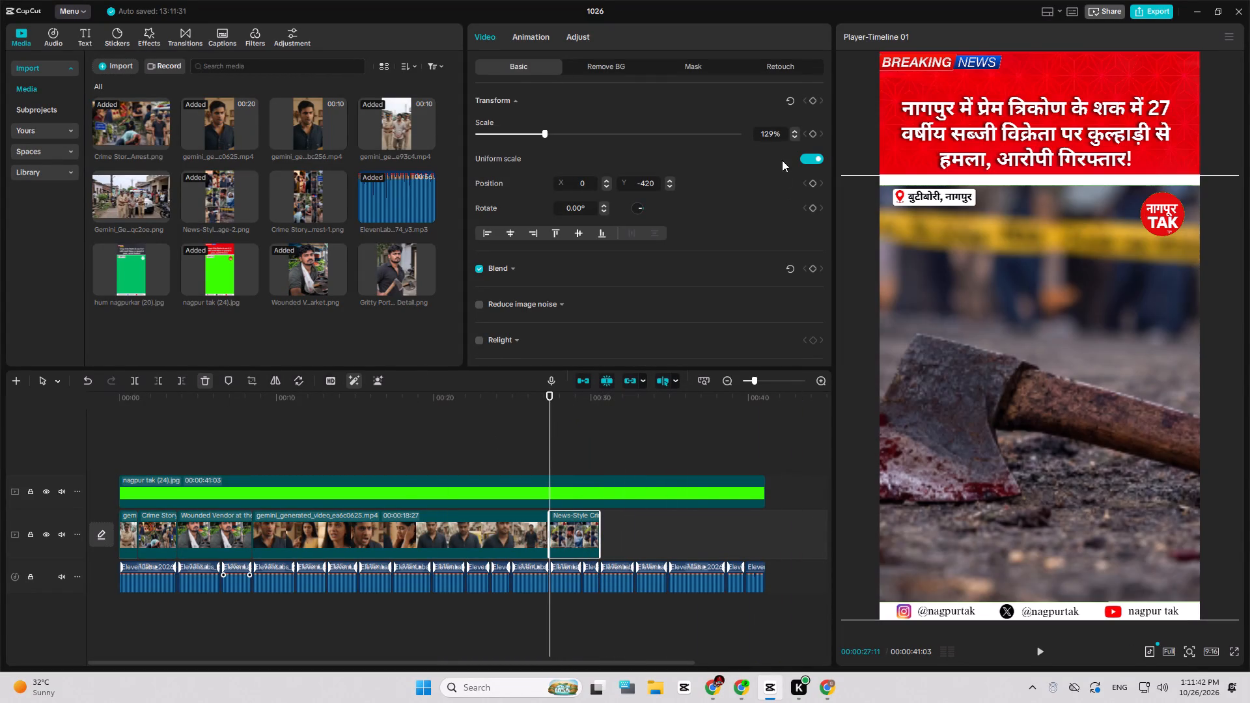
left_click(809, 101)
left_click(813, 102)
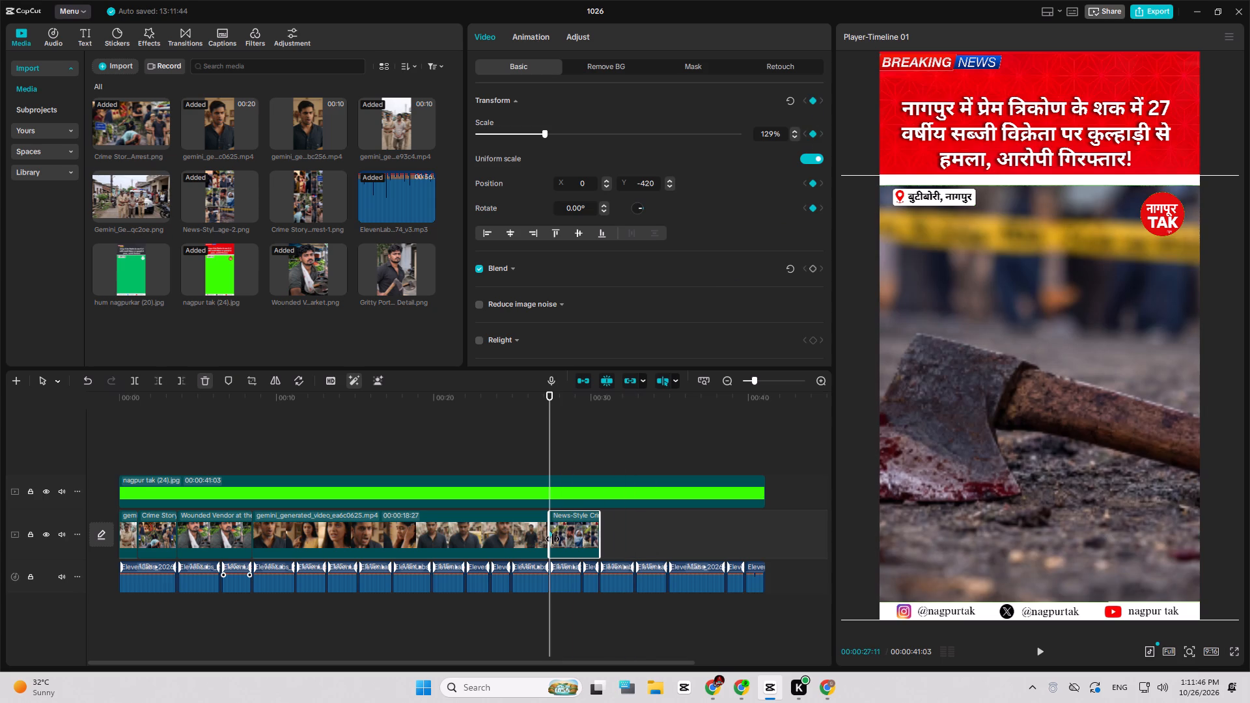
scroll(553, 539, "up", 9, "ctrl")
left_click(621, 392)
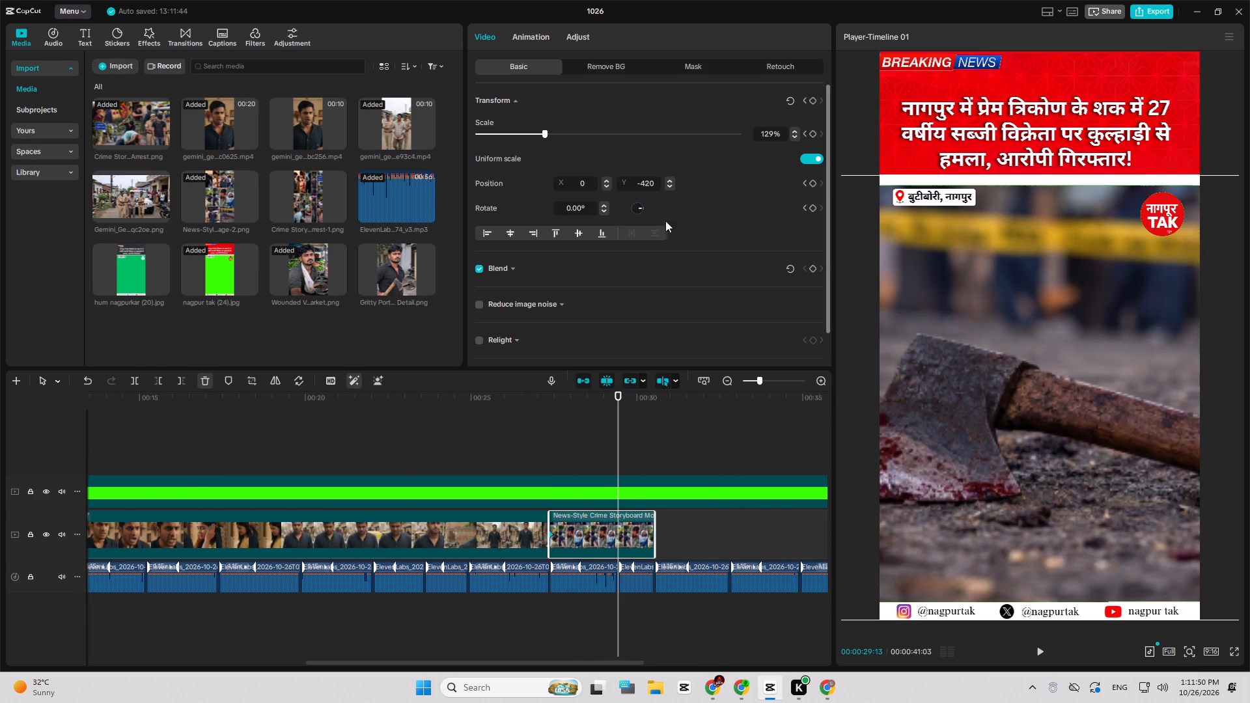
left_click_drag(543, 132, 534, 133)
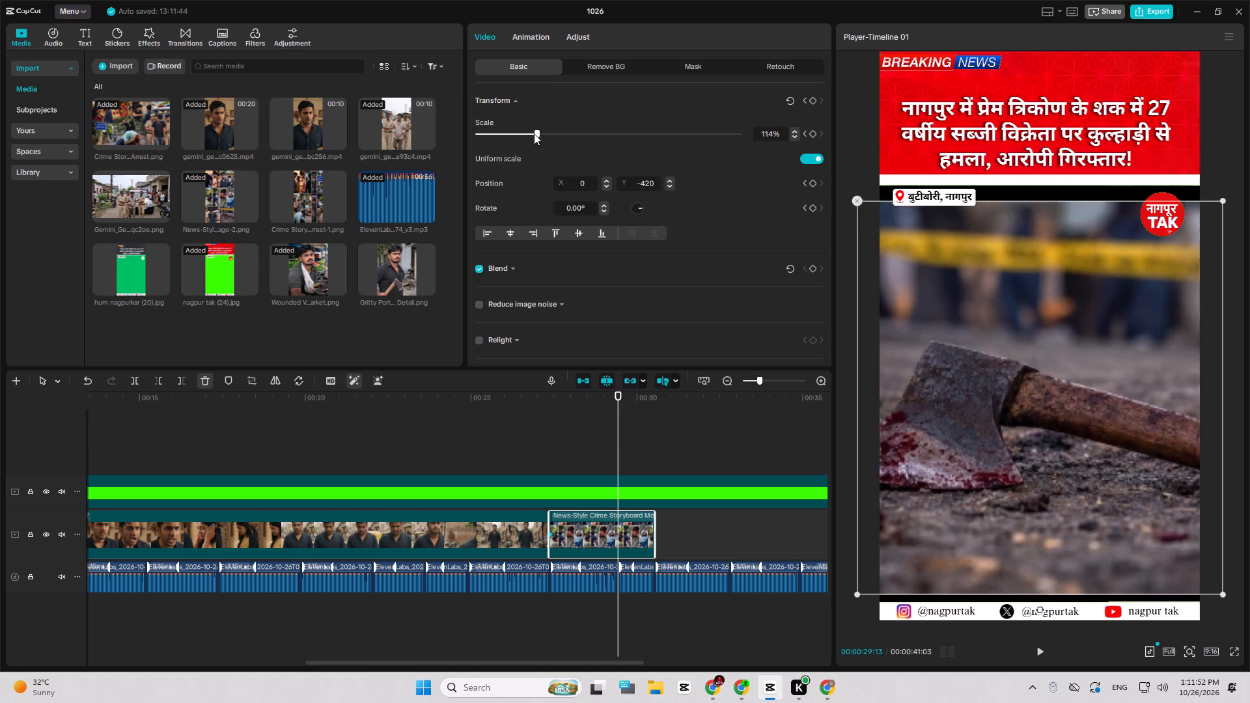
left_click_drag(534, 133, 527, 132)
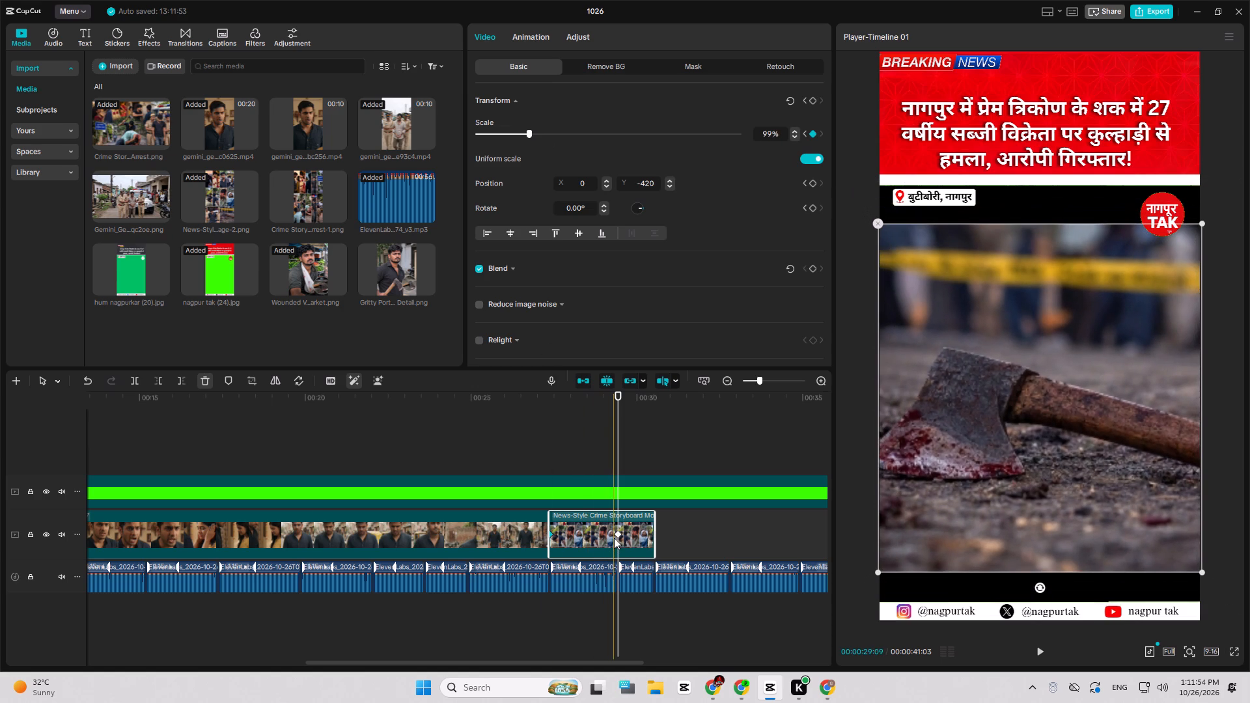
left_click_drag(616, 536, 703, 516)
Set the axe clip's canvas background to Blur to fill the empty bands around the image.
scroll(639, 305, "down", 4)
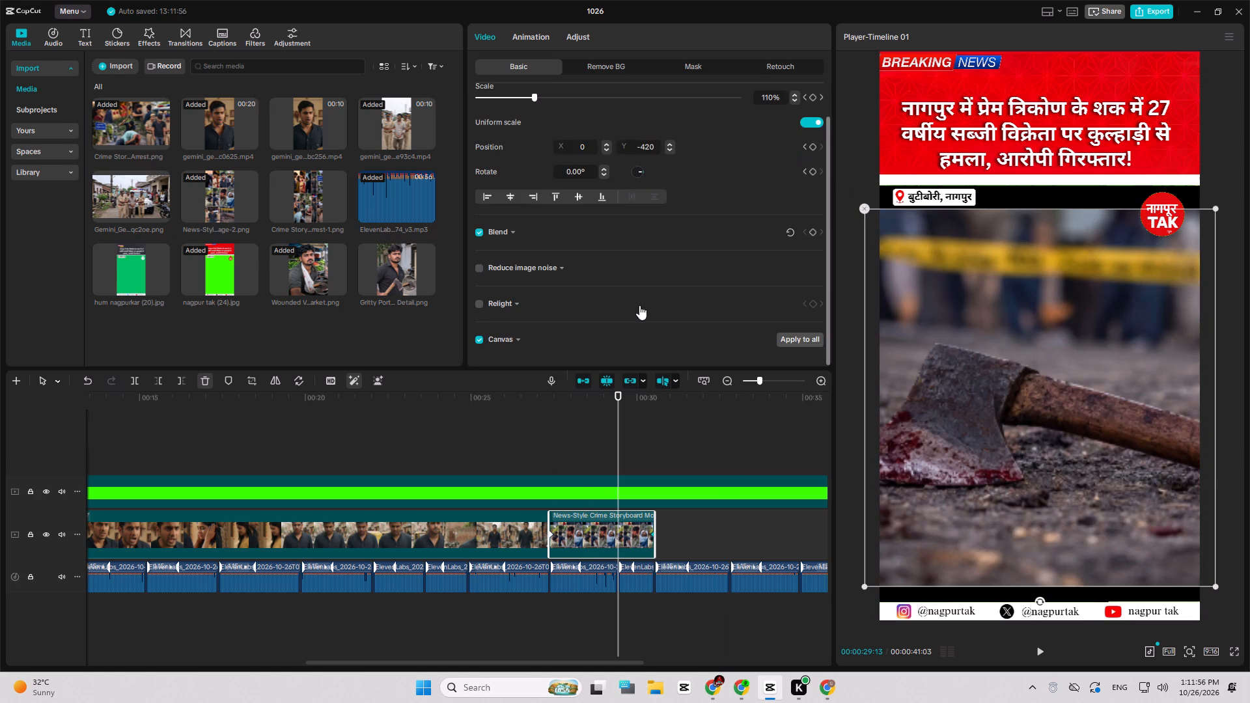
left_click(508, 336)
scroll(538, 354, "down", 5)
left_click(521, 344)
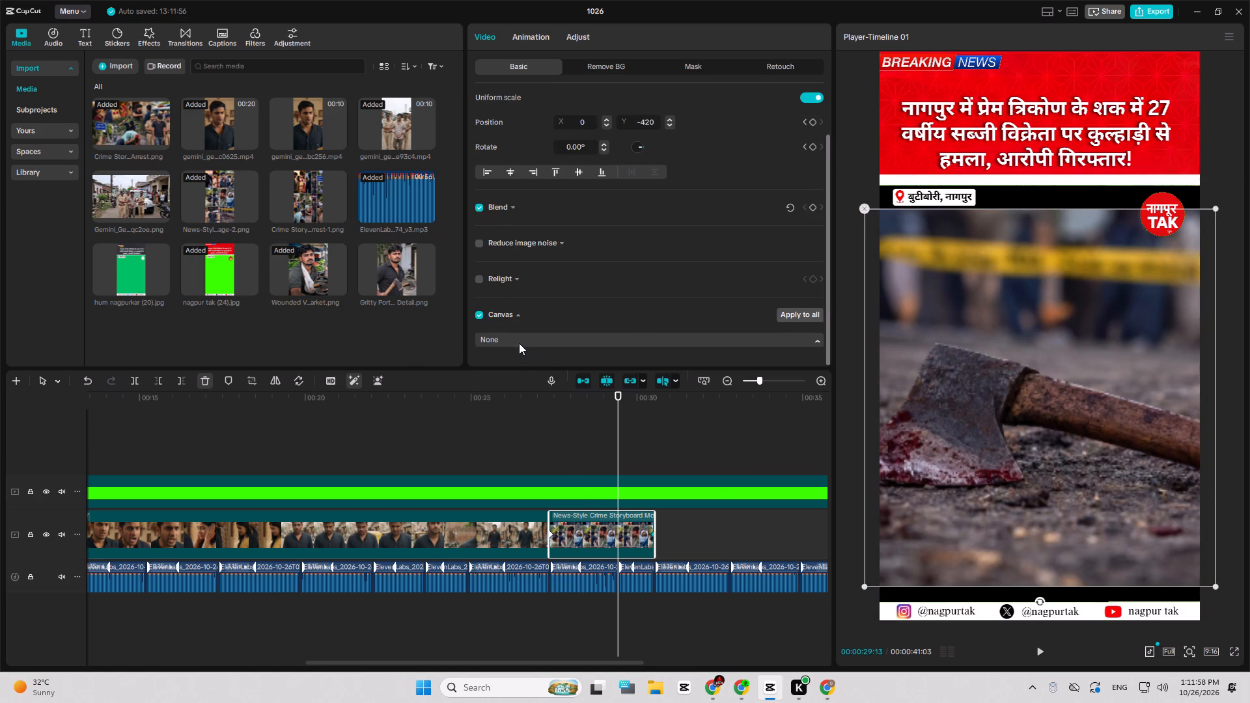
left_click(512, 385)
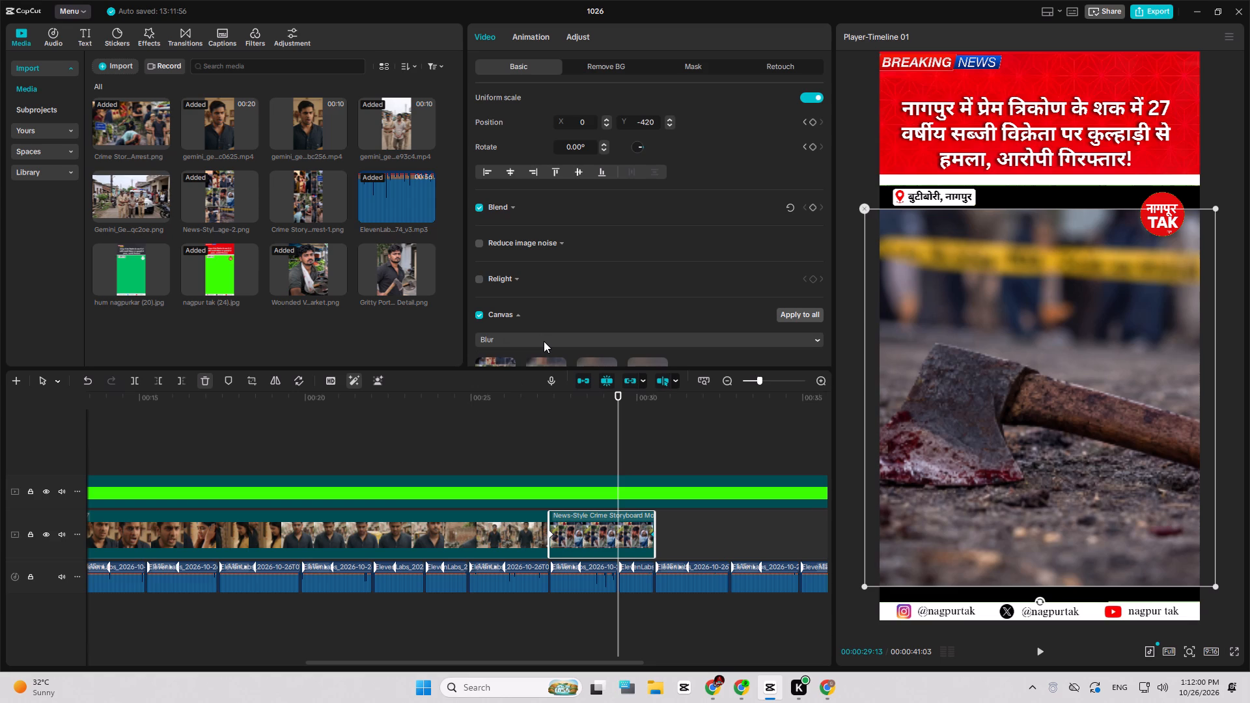
left_click(508, 357)
left_click(555, 362)
left_click(587, 362)
Play back the axe clip and check its zoom and blurred background near the clip's end.
left_click(582, 450)
key("space")
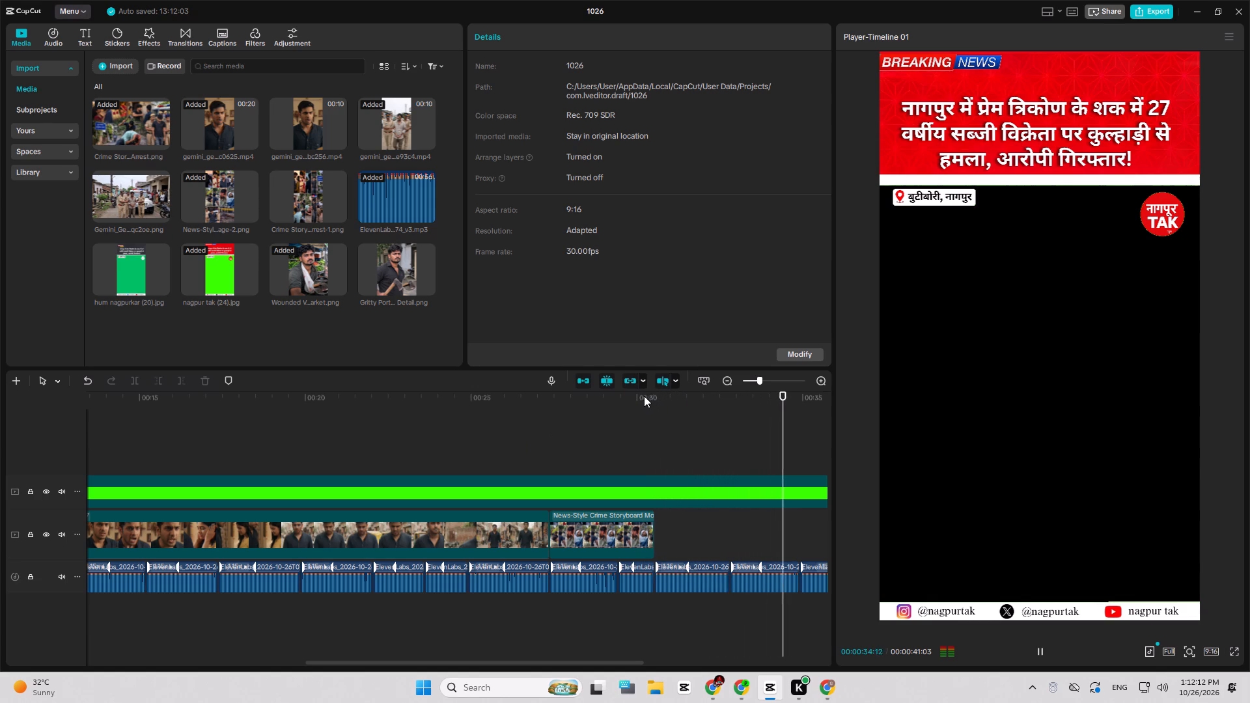
left_click_drag(656, 400, 656, 407)
key("space")
left_click(650, 409)
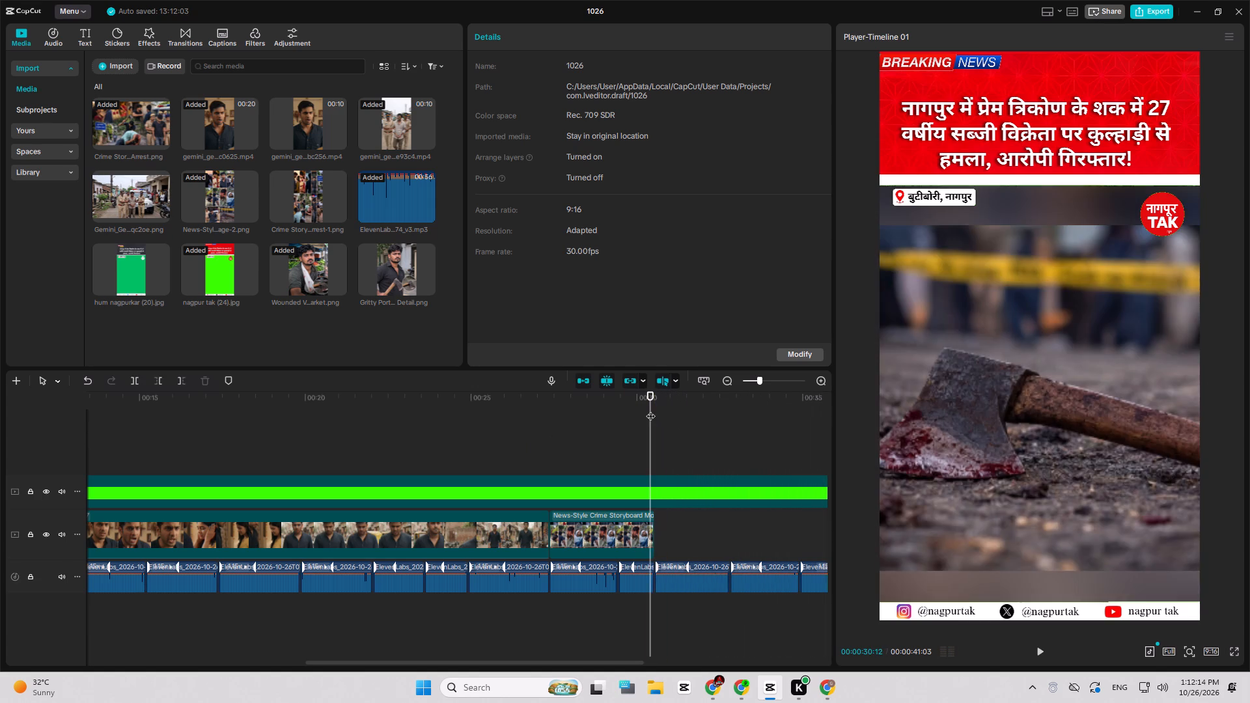
Add the second News-Style montage image to the main track directly after the axe clip, at 00:00:30:16.
left_click(658, 398)
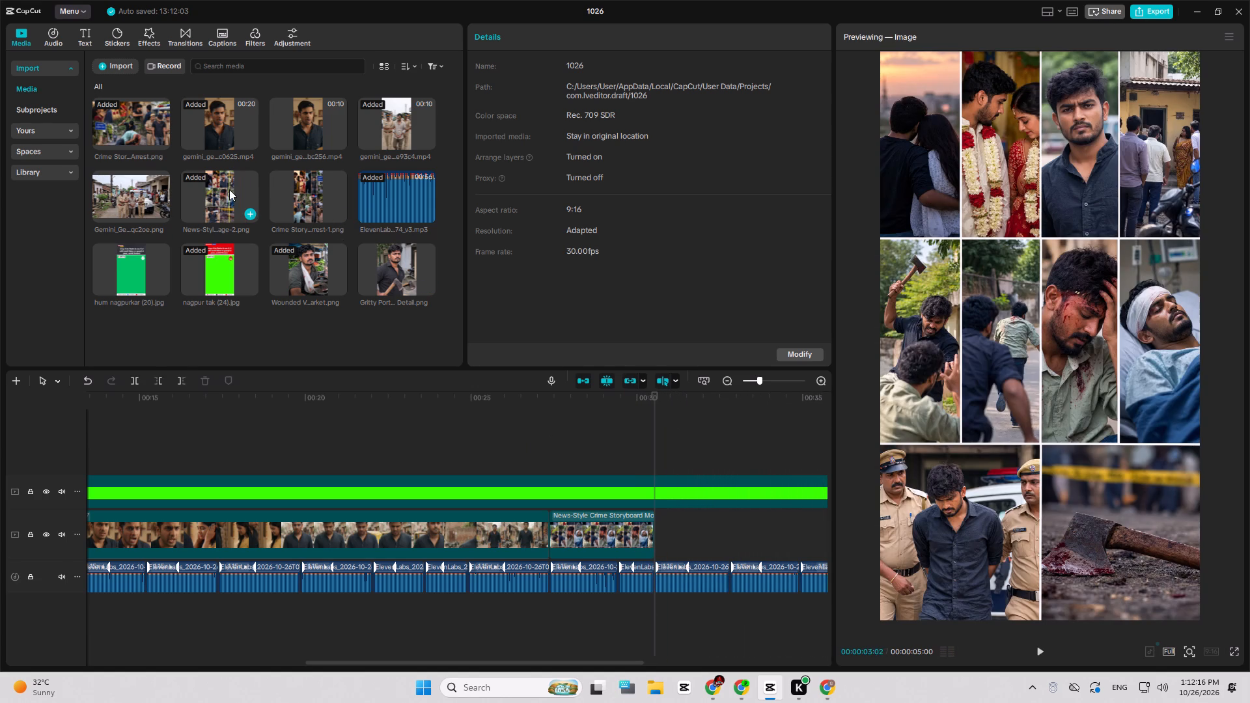
left_click_drag(229, 189, 661, 534)
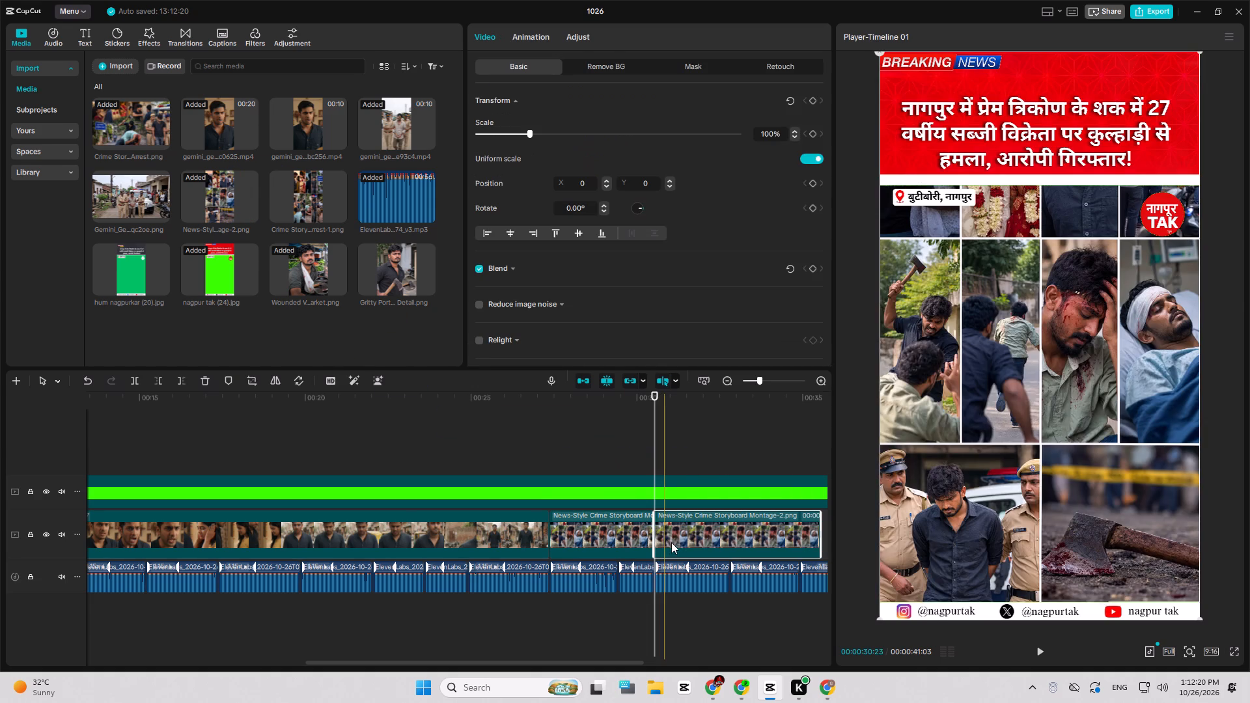
Crop the second News-Style montage clip to the two middle-row panels showing the axe attack and the man running away.
left_click(255, 381)
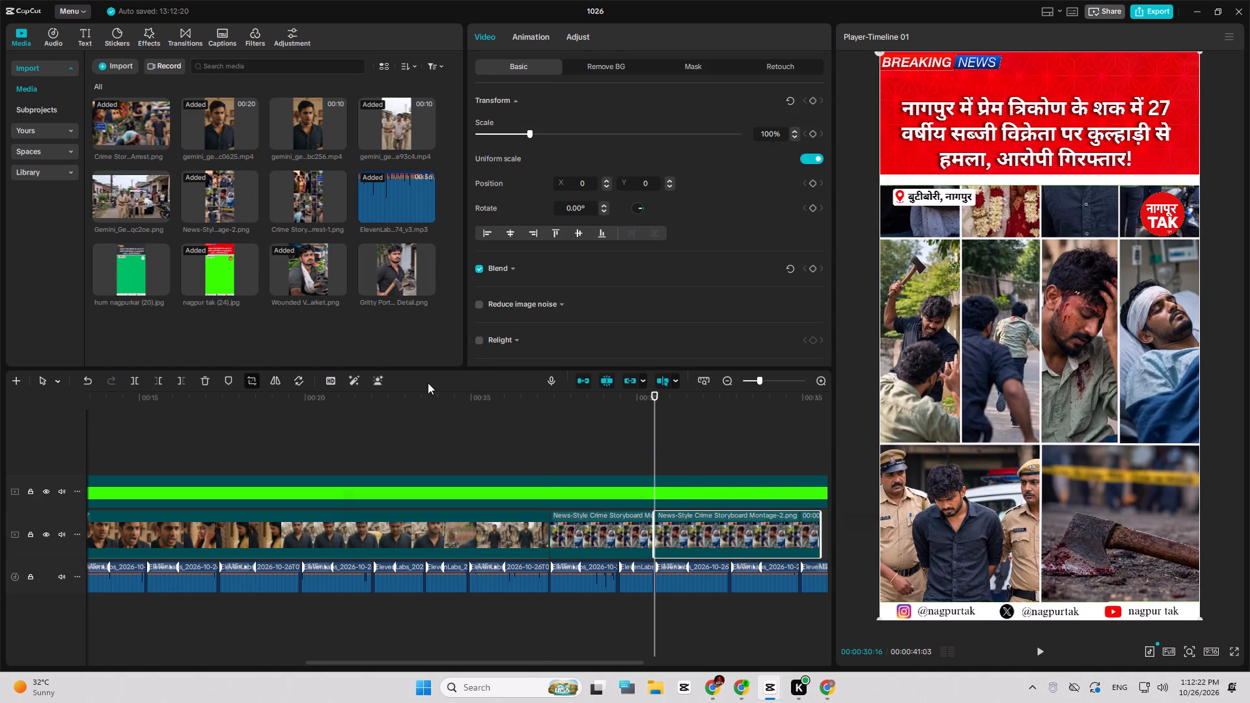
left_click_drag(619, 478, 618, 374)
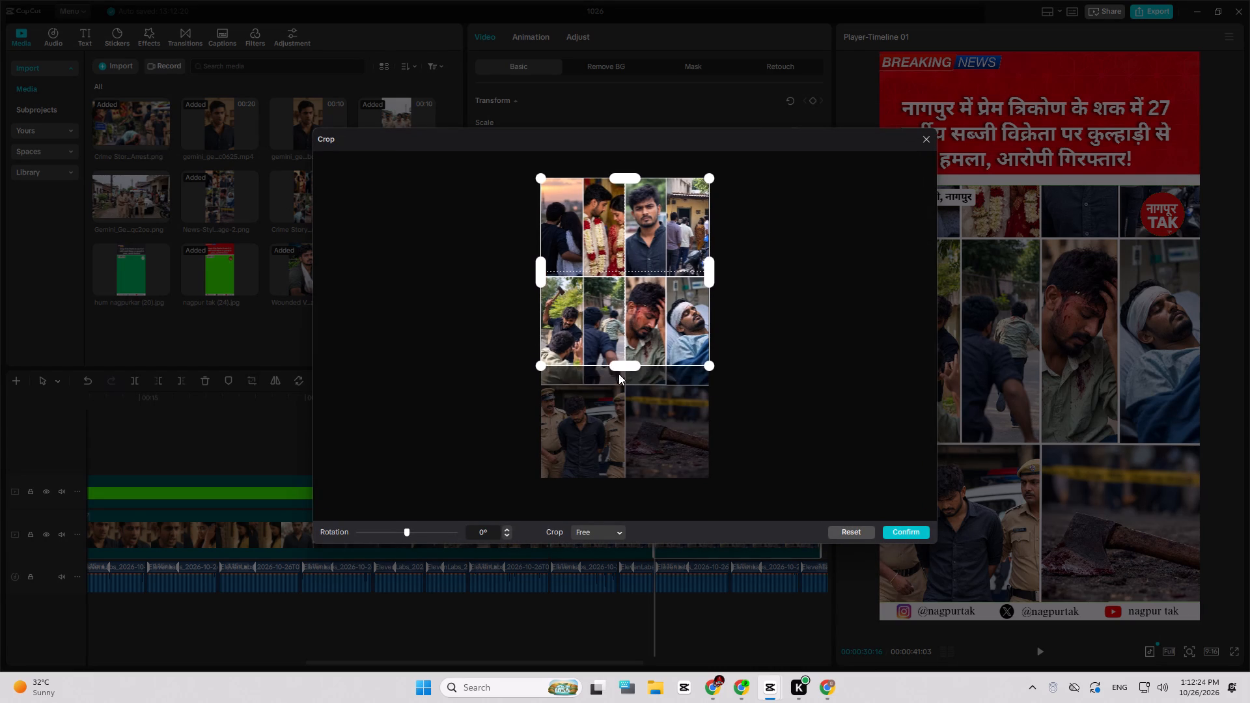
left_click_drag(618, 374, 613, 382)
left_click_drag(620, 178, 632, 279)
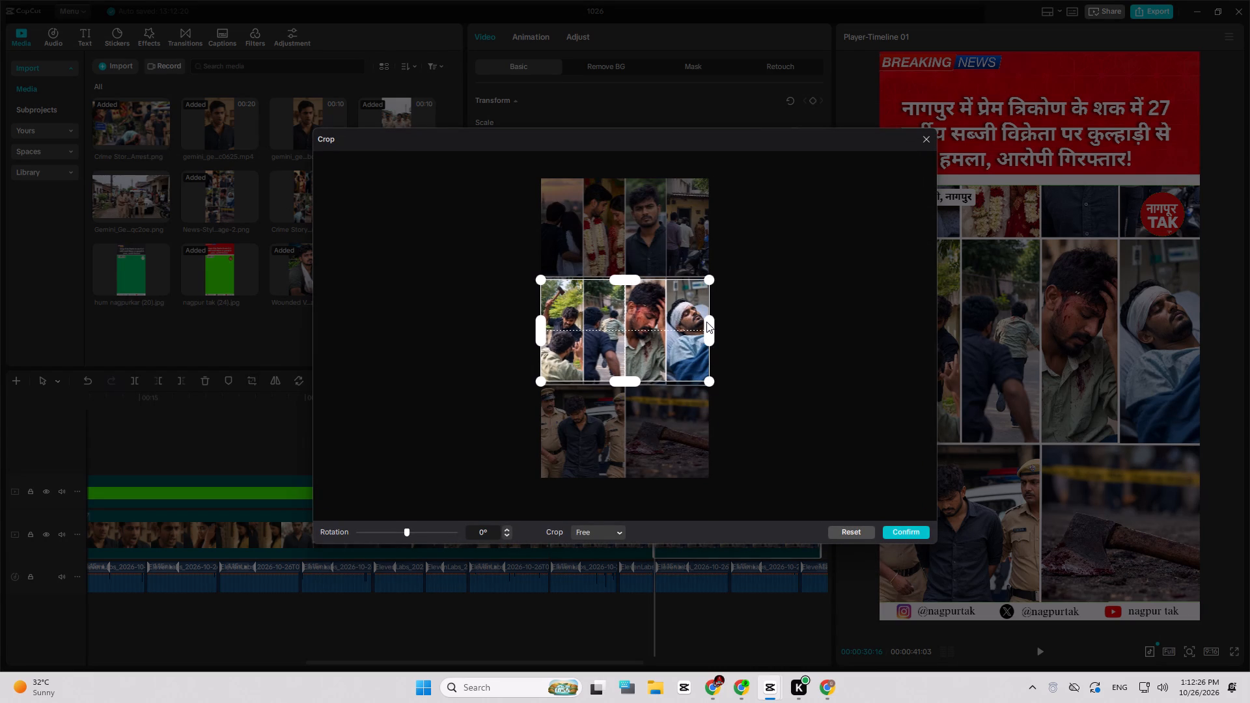
left_click_drag(705, 322, 623, 320)
left_click(913, 528)
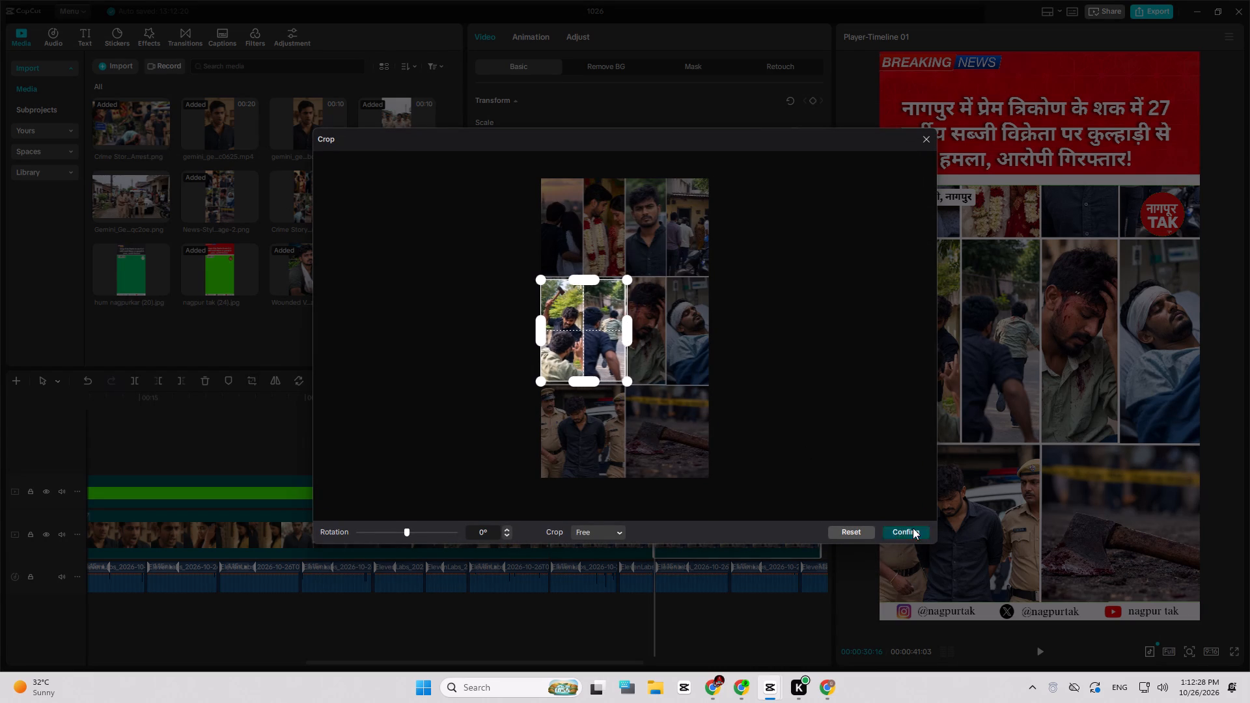
Enlarge the cropped attack clip to 116% and shift it down to Y -402 so it fills the news frame's opening.
left_click_drag(1106, 492, 1109, 535)
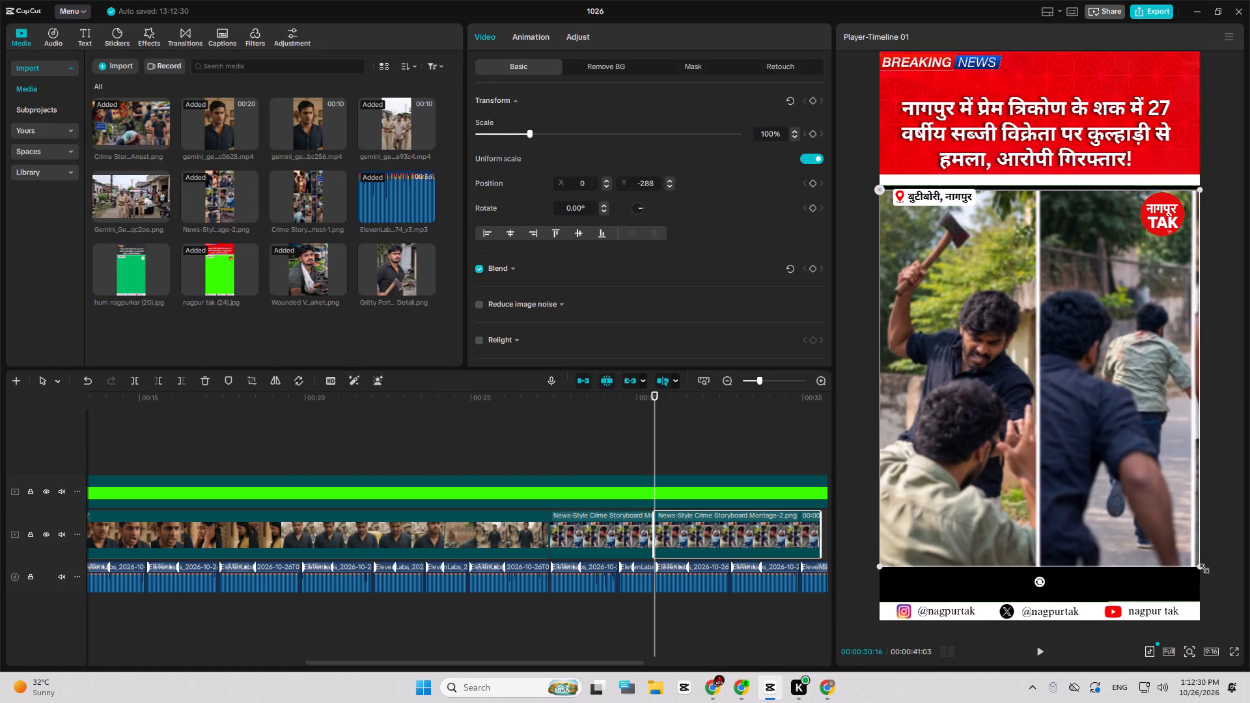
left_click_drag(1201, 566, 1215, 588)
left_click_drag(1100, 506, 1103, 523)
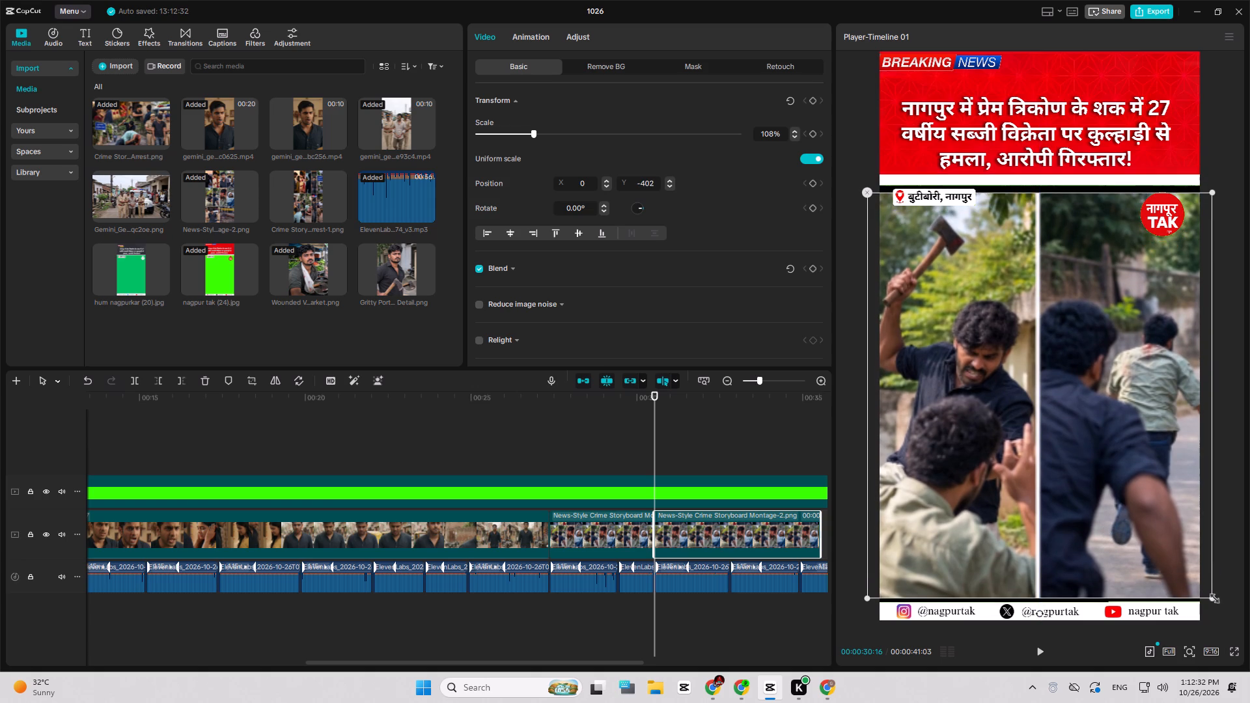
left_click_drag(1212, 597, 1229, 620)
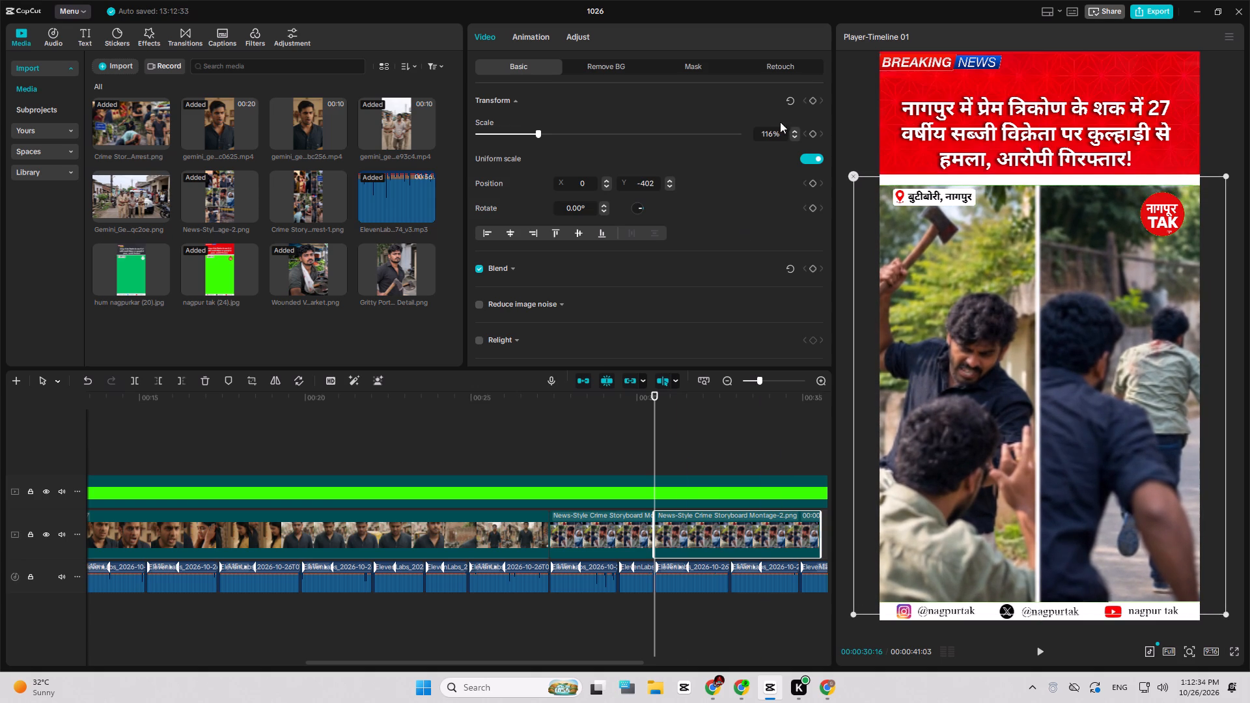
Keyframe a zoom-in on the attack clip from 116% at its start, 00:00:30:16, to 135% at its end.
left_click(809, 98)
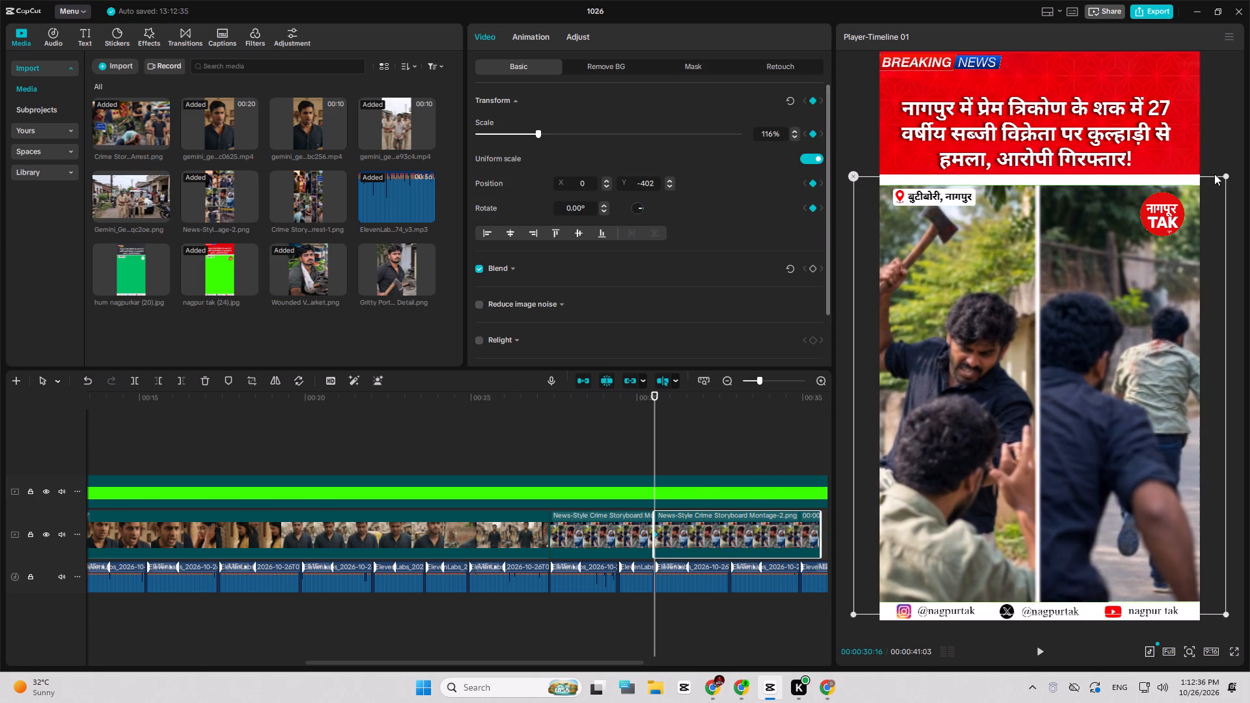
left_click(1226, 178)
left_click(727, 398)
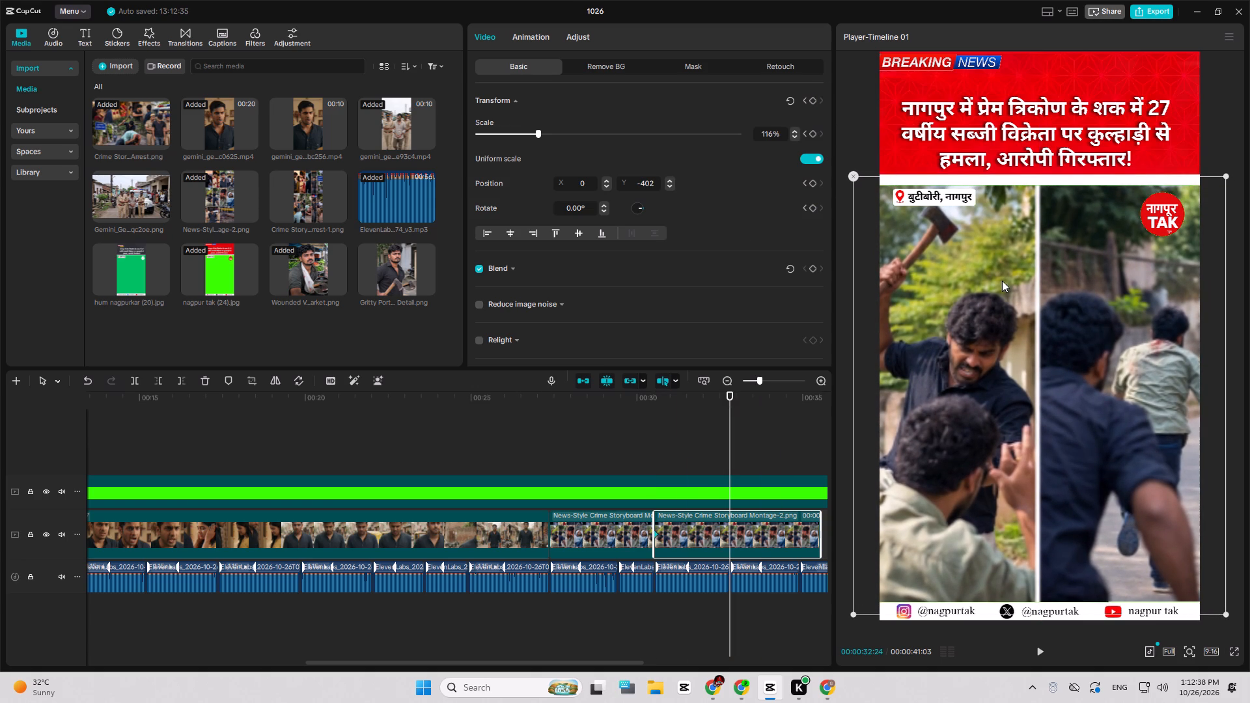
left_click_drag(1226, 177, 1243, 131)
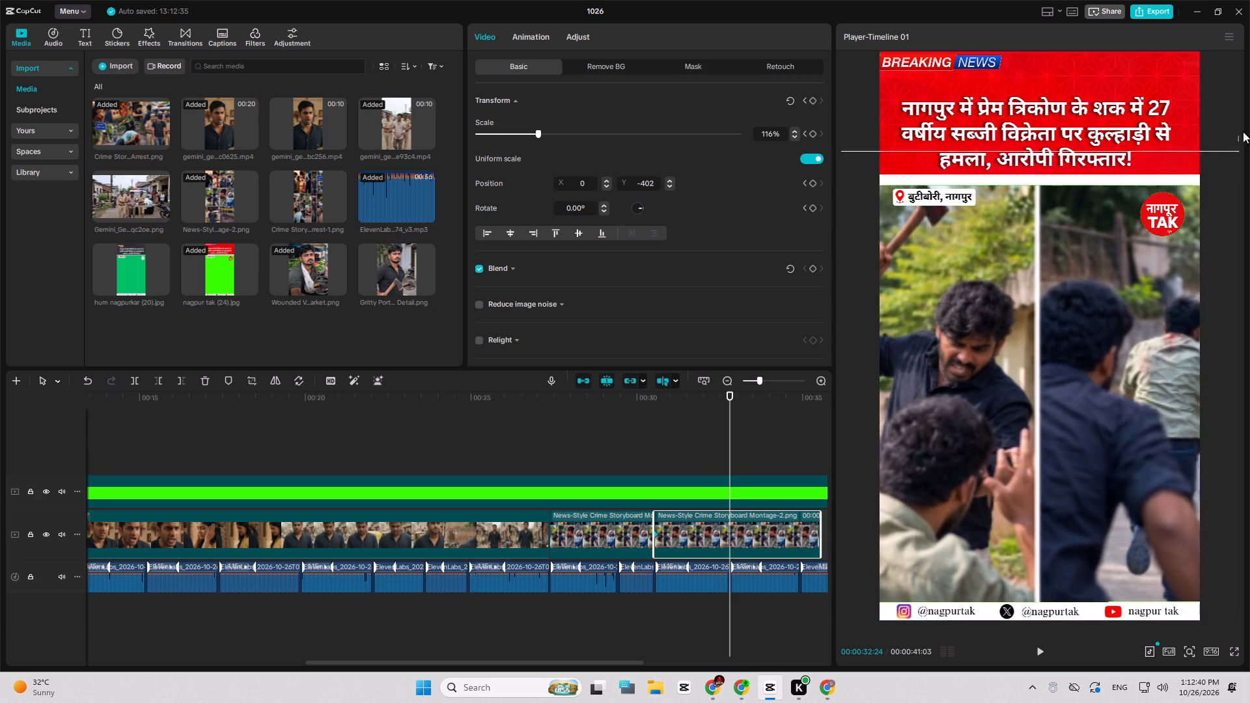
left_click_drag(1243, 131, 1248, 119)
left_click_drag(726, 531, 956, 534)
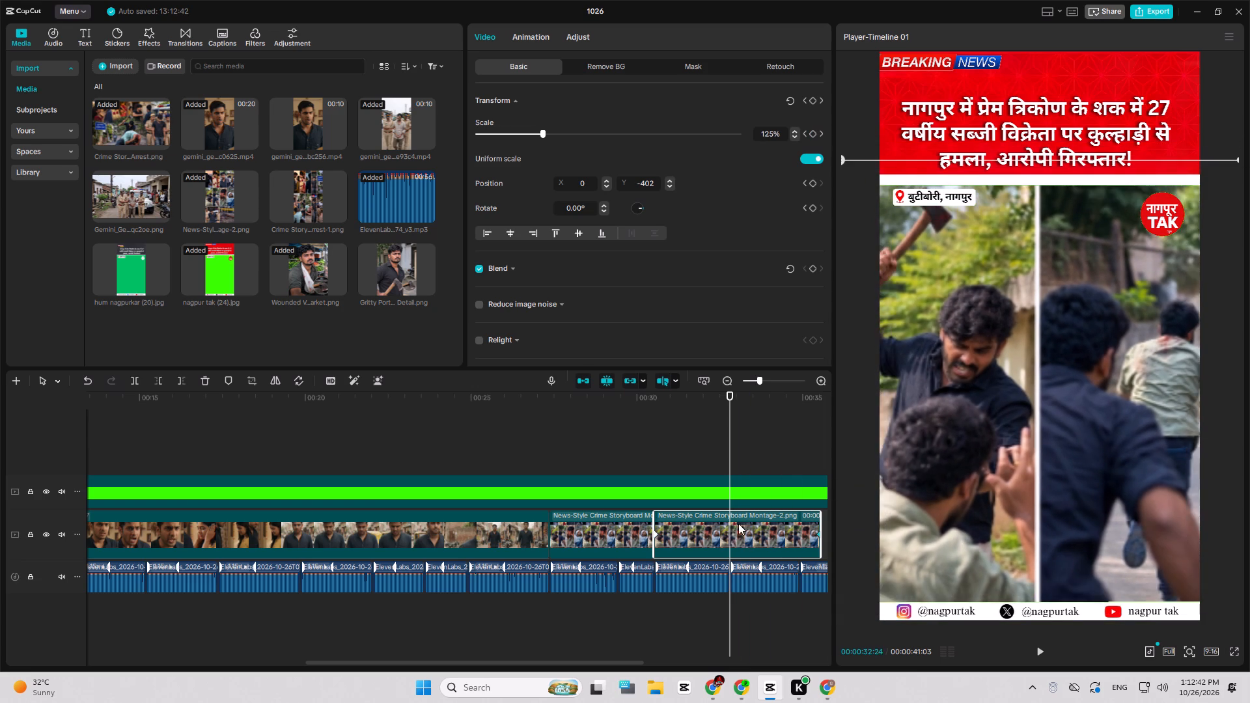
key("space")
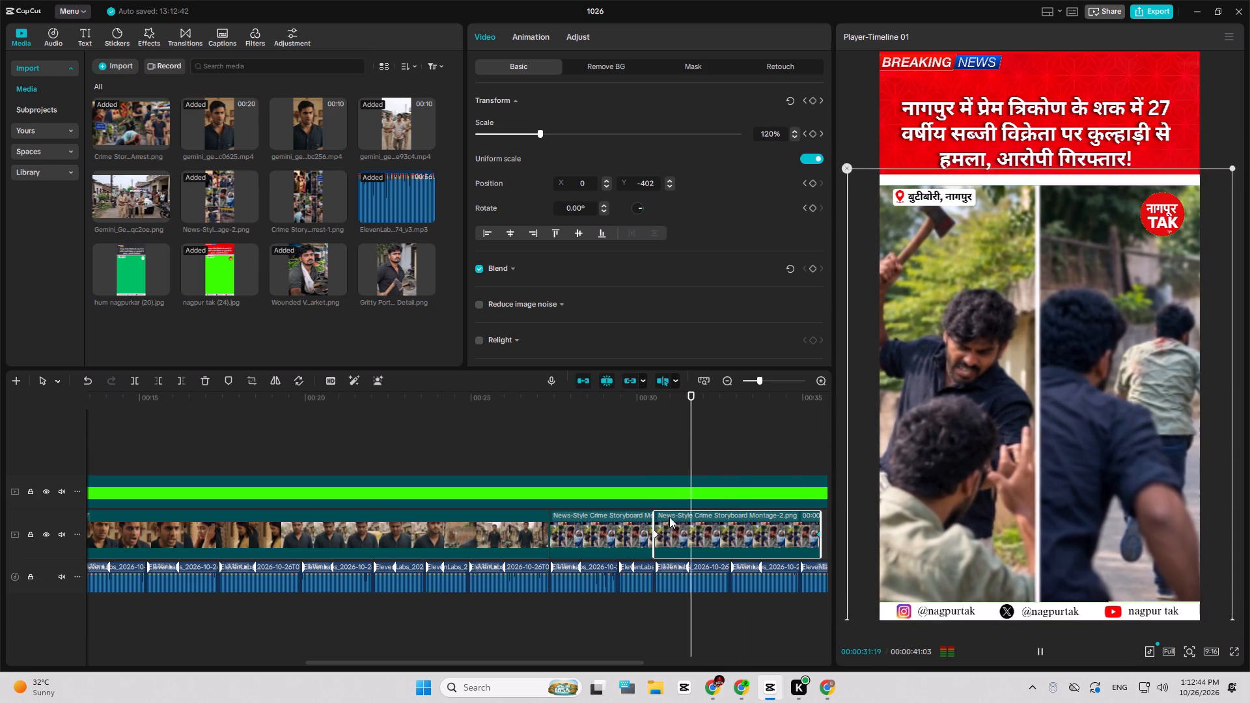
Trim the attack clip's end to the narration cut at 00:00:34:27, move its final zoom keyframe to the new end, and play it back.
left_click_drag(818, 534, 794, 541)
key("w")
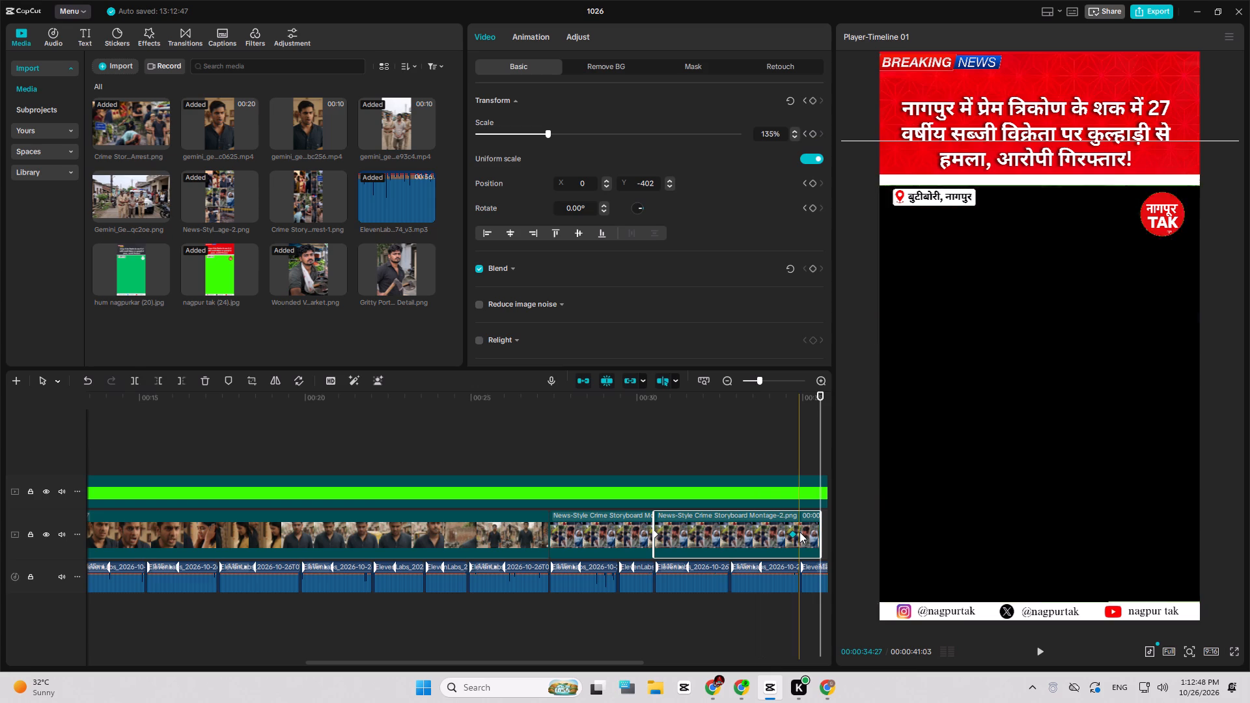
key("space")
left_click_drag(790, 534, 809, 535)
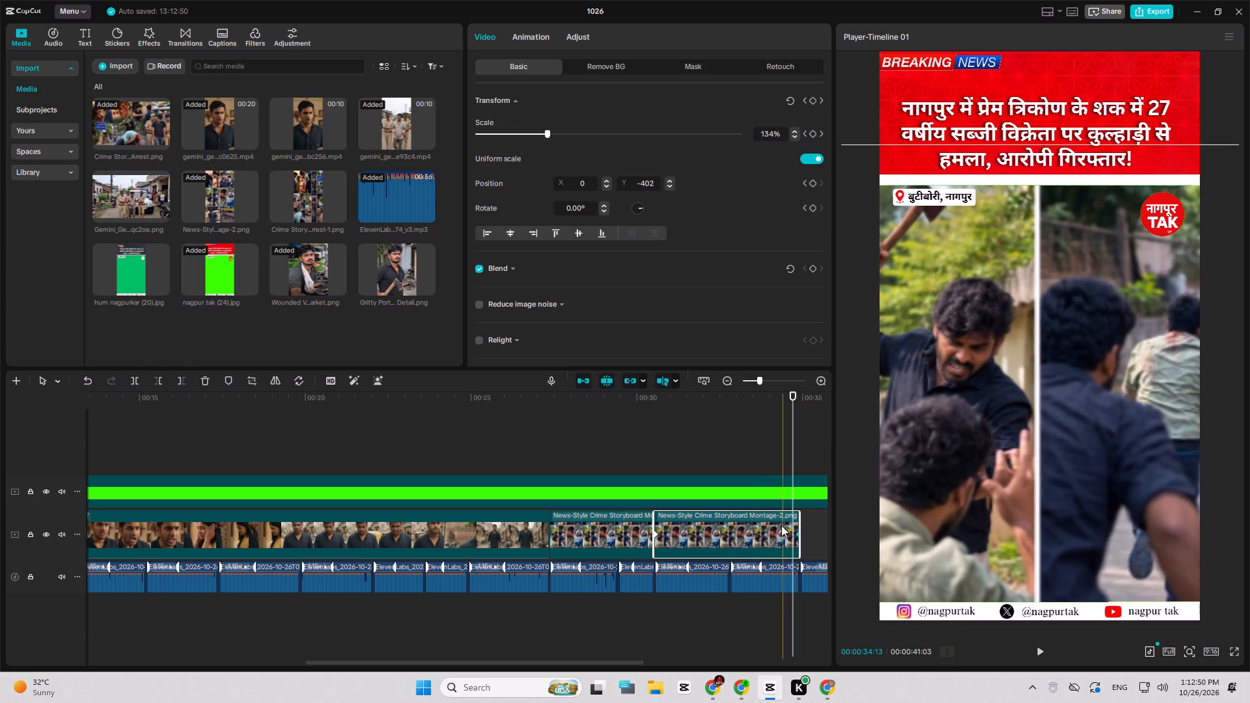
key("space")
left_click_drag(772, 532, 718, 531)
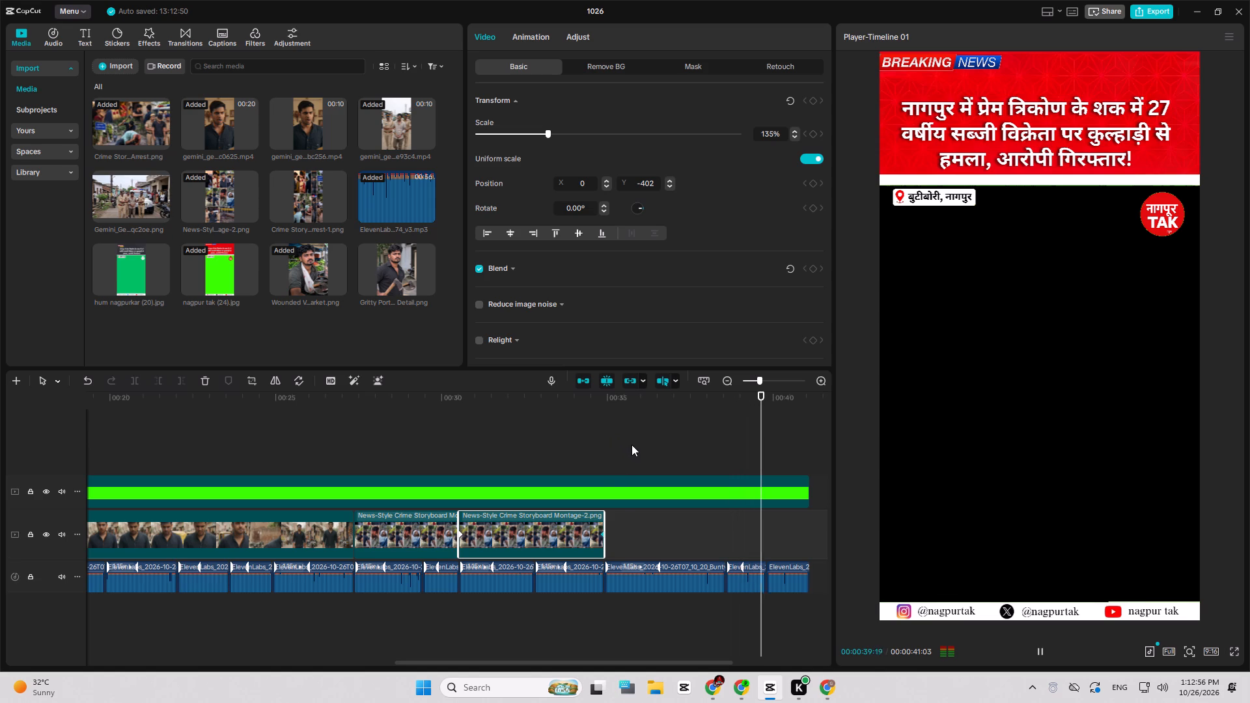
key("space")
Add the Gemini police-arrest video after the attack clip at 00:00:34:27 and trim its end to the narration's end, 00:00:41:03.
left_click(604, 441)
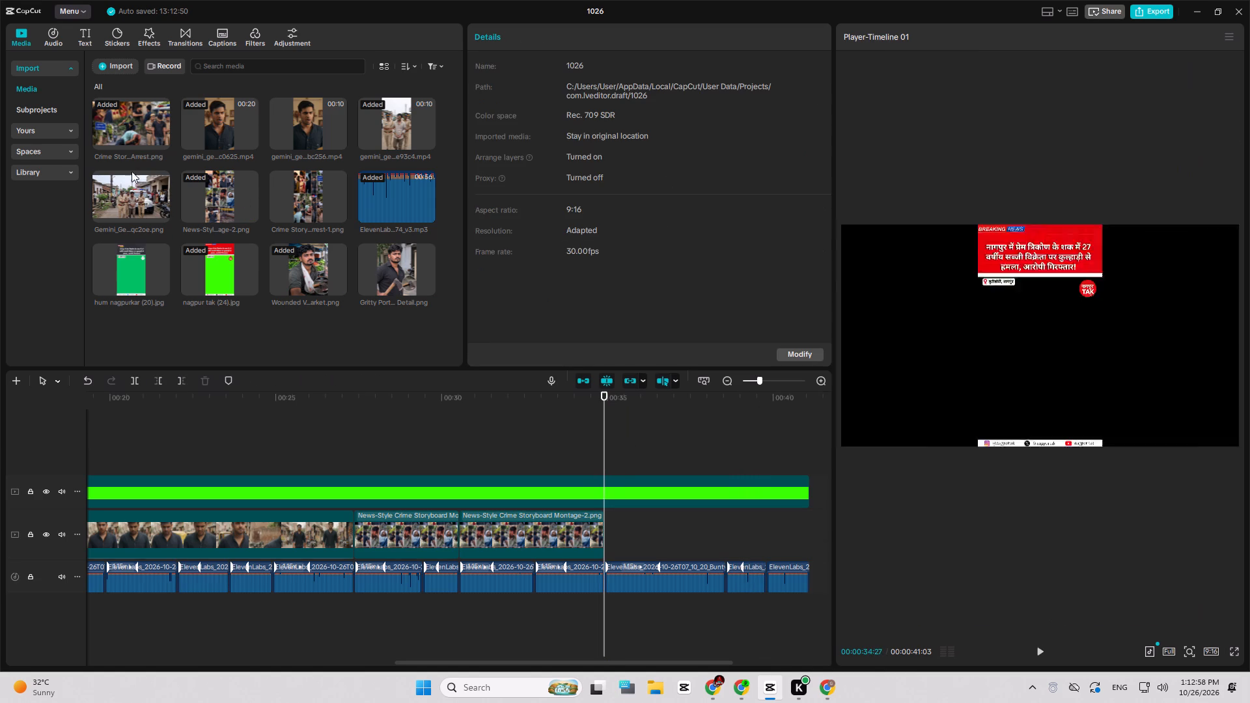
left_click(424, 143)
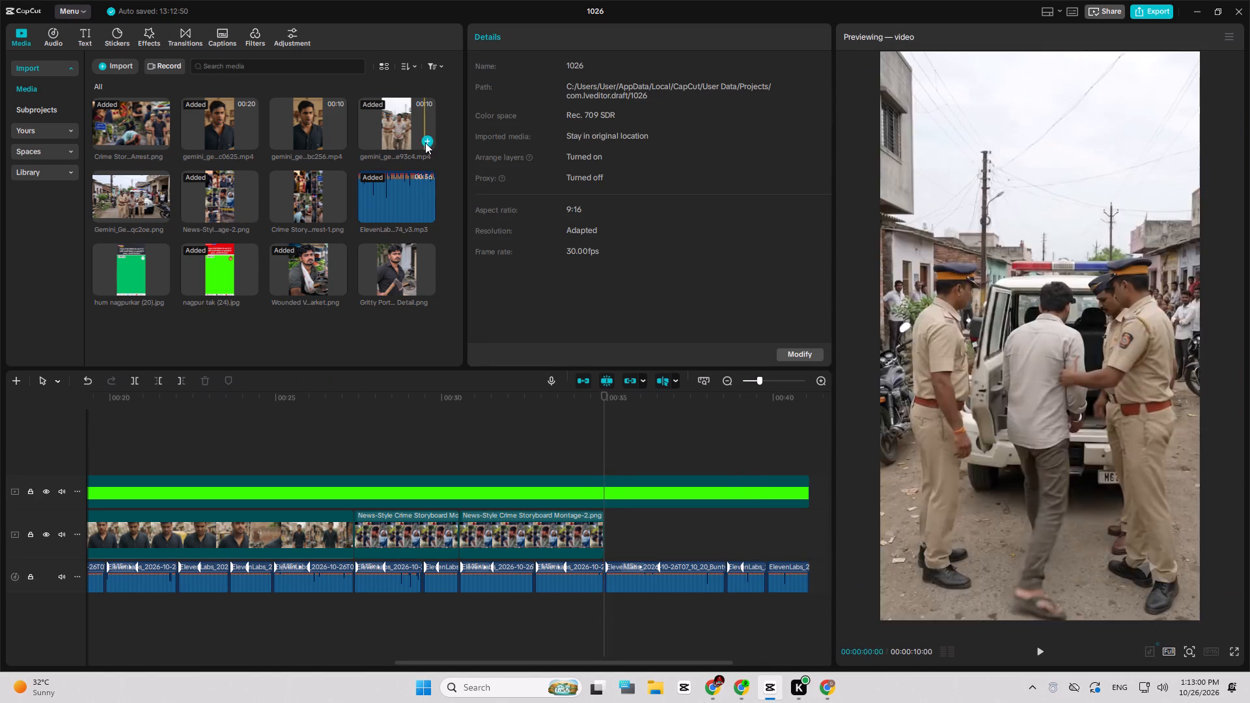
left_click_drag(732, 553, 736, 580)
left_click(731, 577)
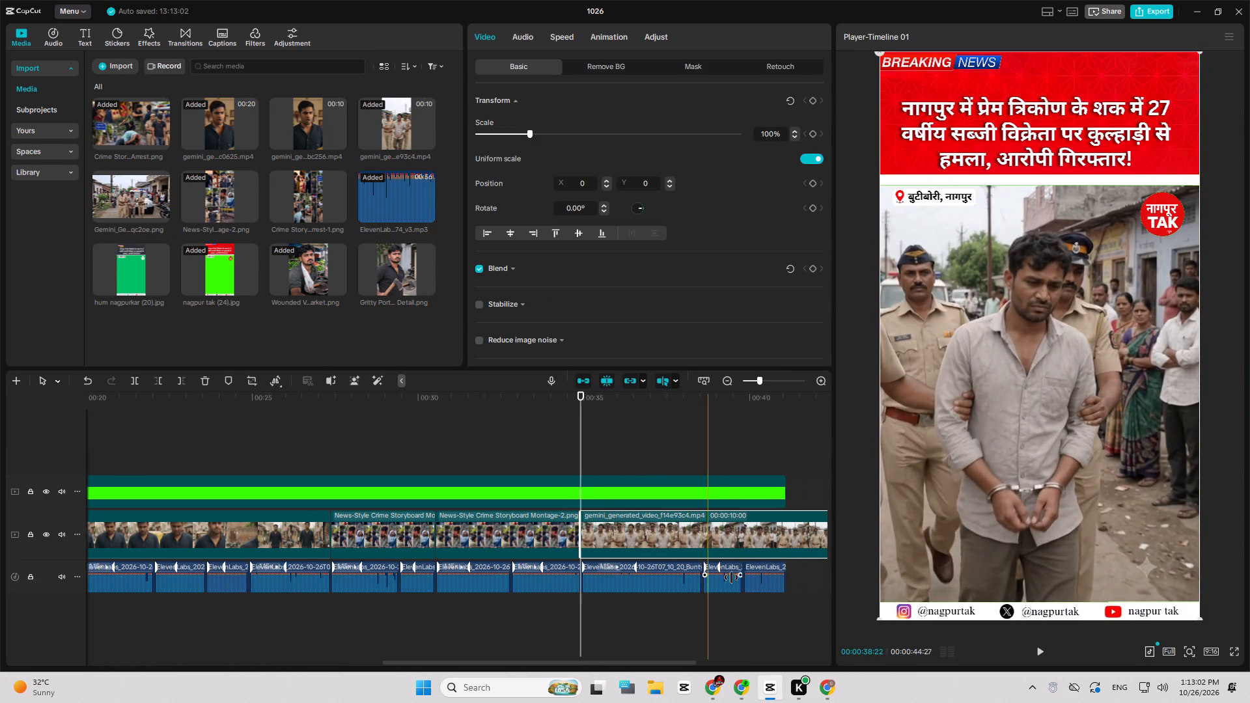
key("w")
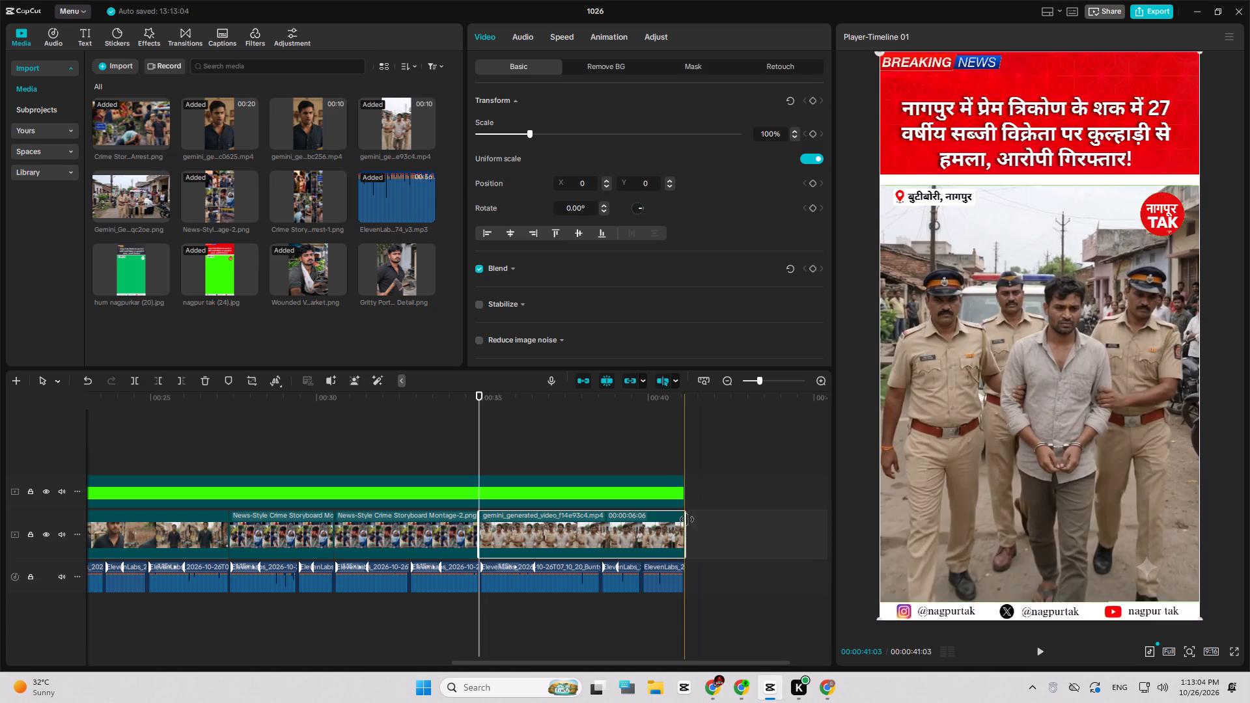
left_click(691, 532)
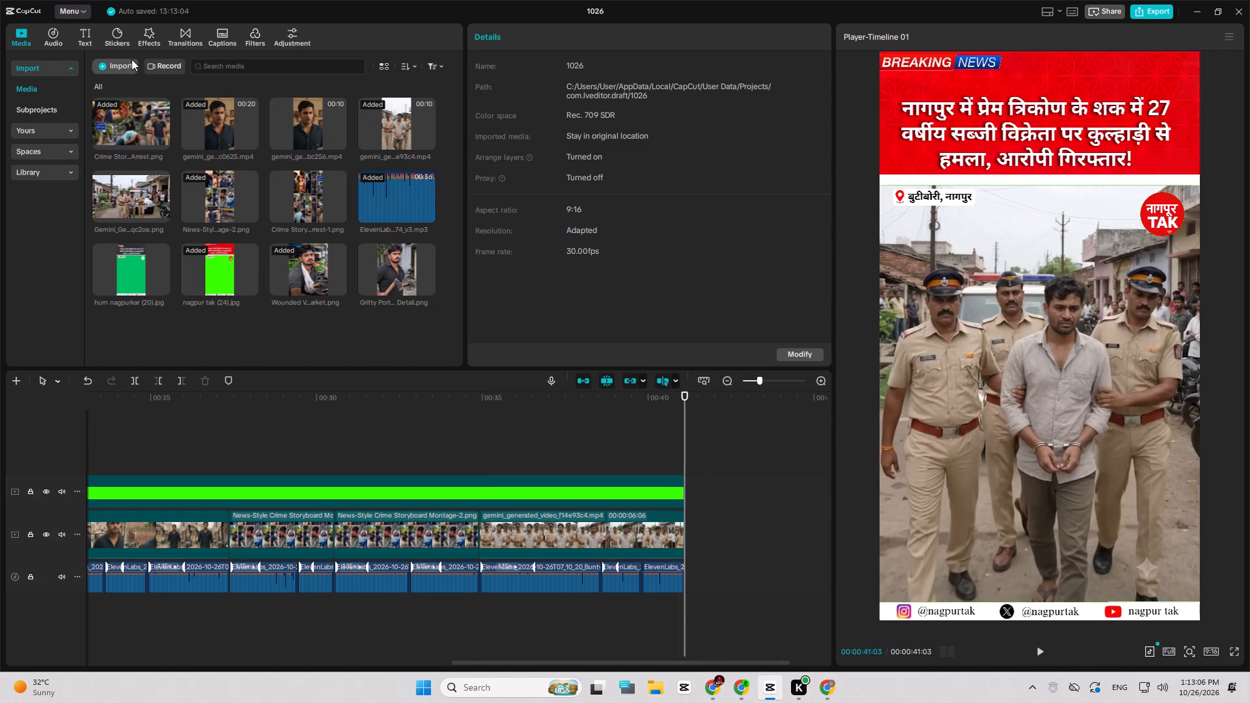
Import the whole VIDEO ITOMS - Copy folder into the project media.
left_click(128, 62)
left_click(143, 85)
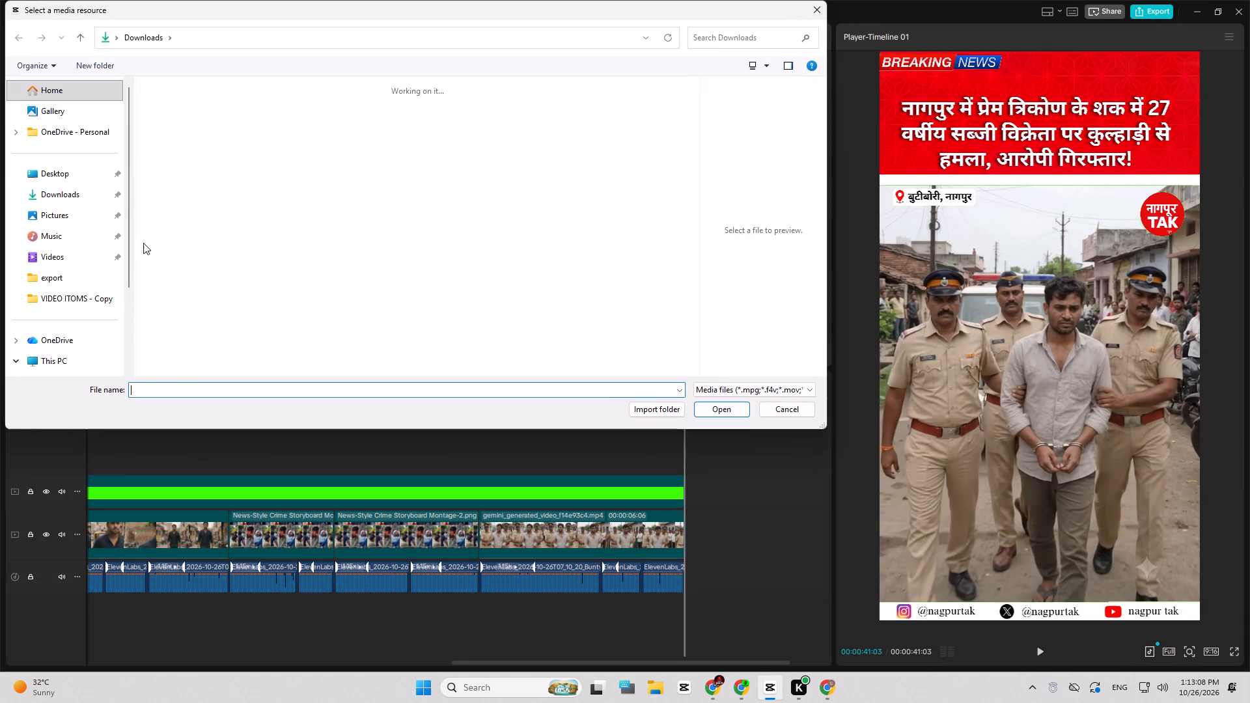
left_click(92, 294)
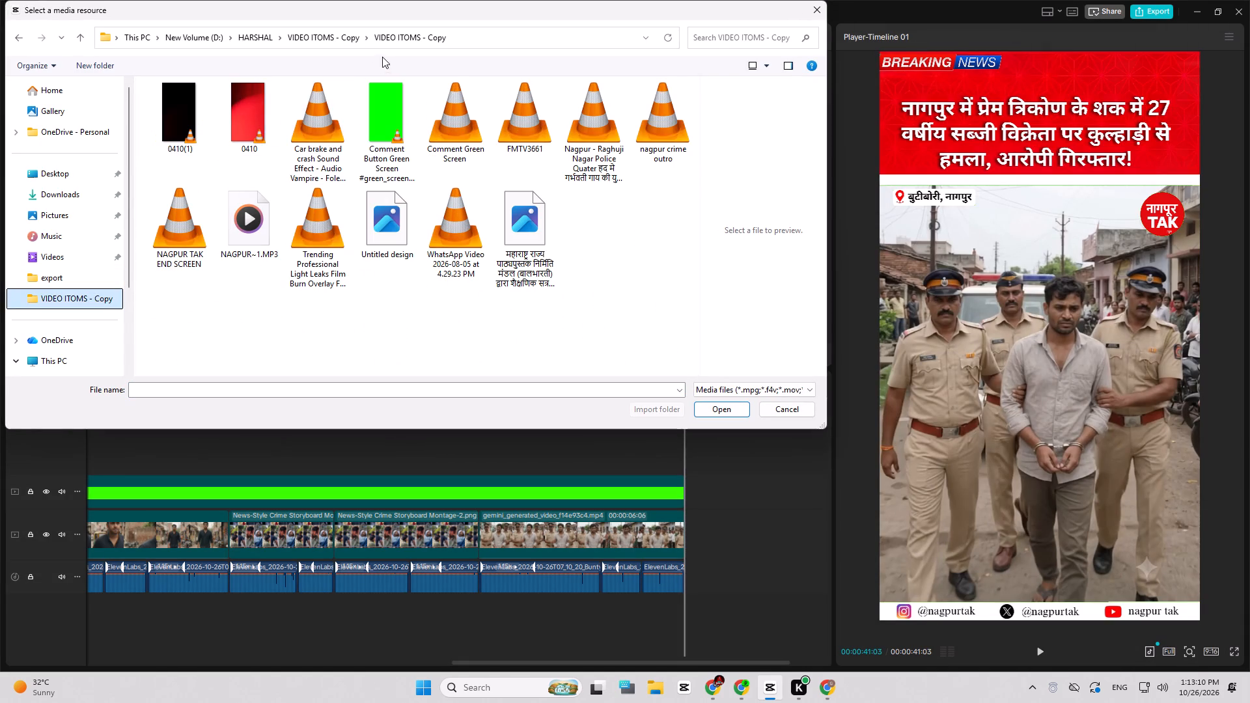
left_click(340, 42)
left_click(641, 415)
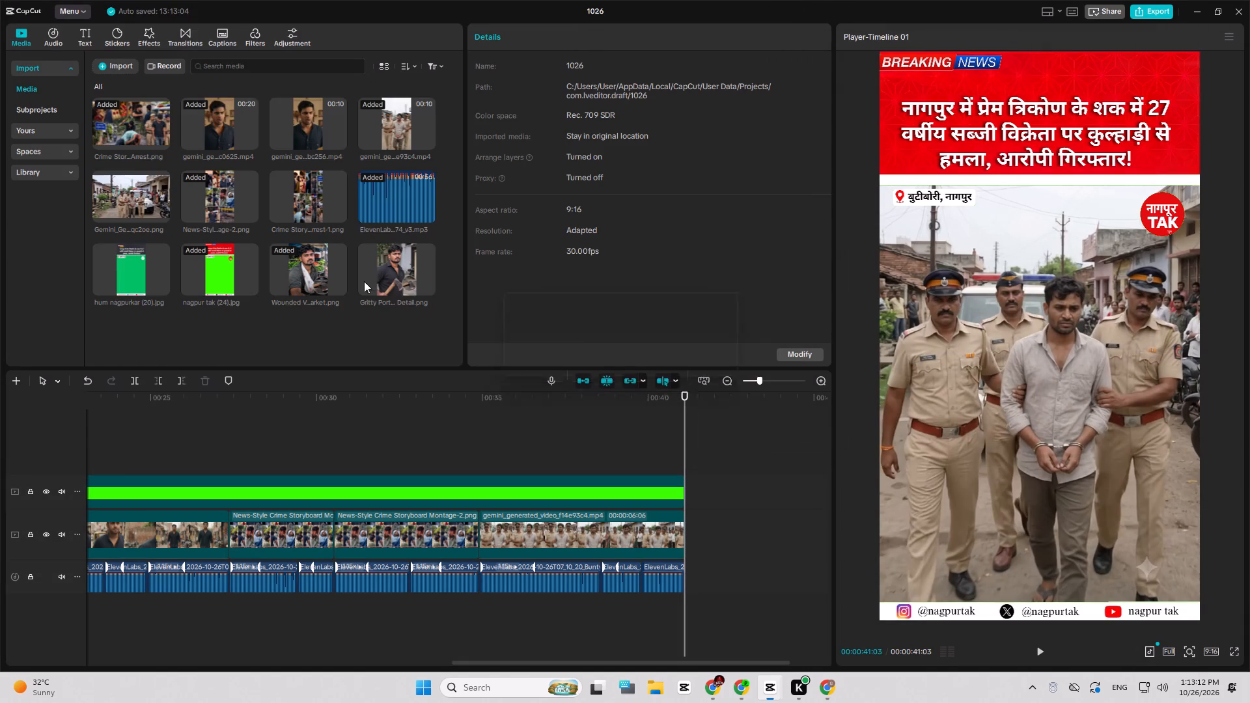
Add the NAGPUR TAK END SCREEN video from the imported folder to the main track's end at 00:00:41:03.
left_click(158, 316)
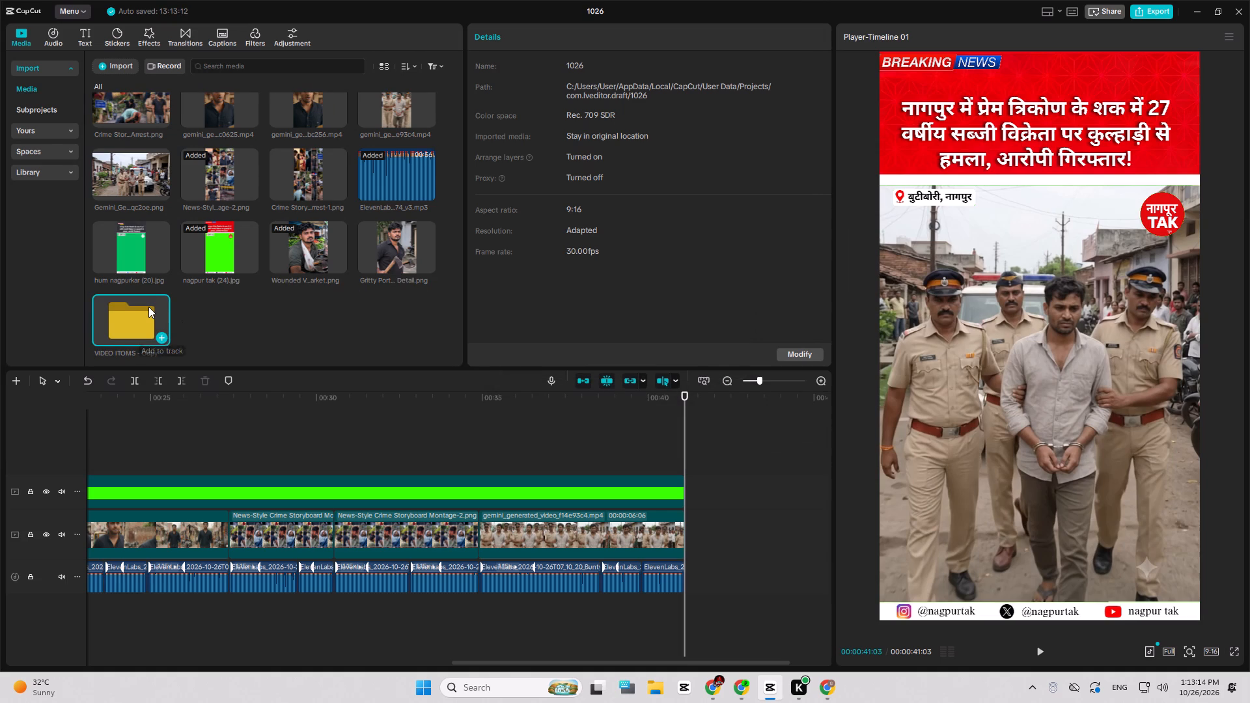
double_click(148, 307)
left_click(158, 263)
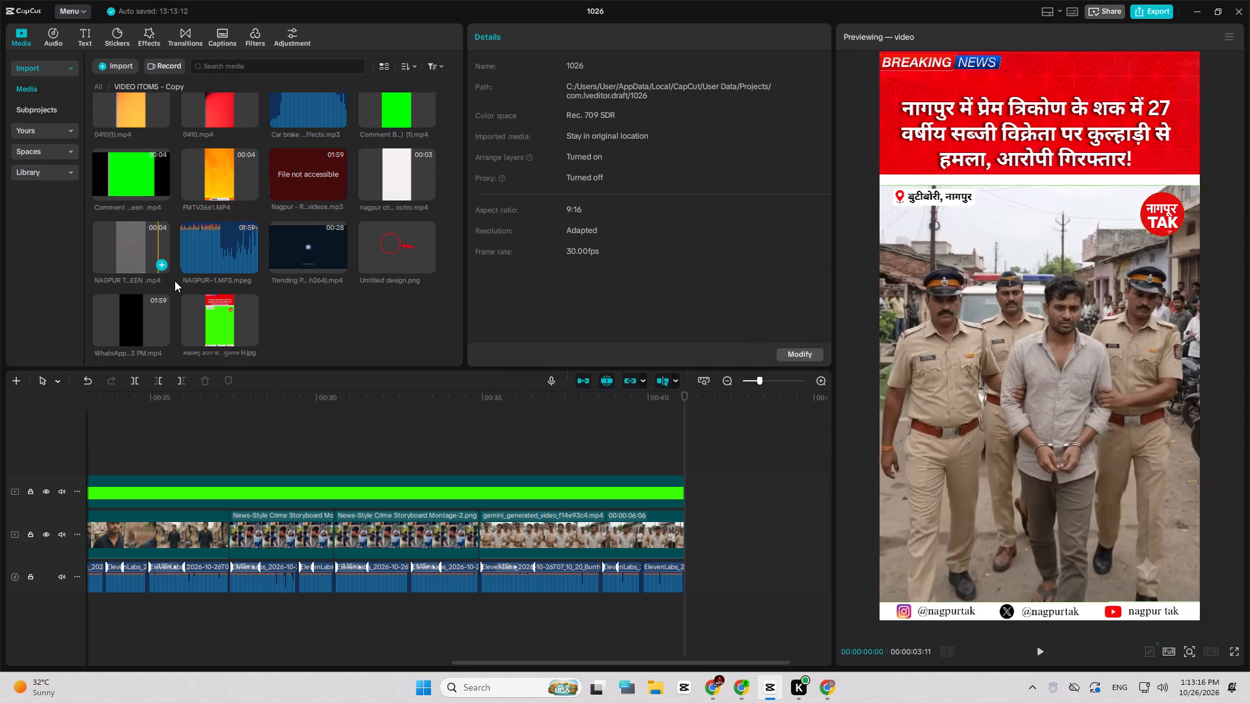
Place the 0410(1).mp4 overlay at the timeline's start, between the main track and the green news frame, and lock the frame's track.
left_click_drag(441, 402, 0, 398)
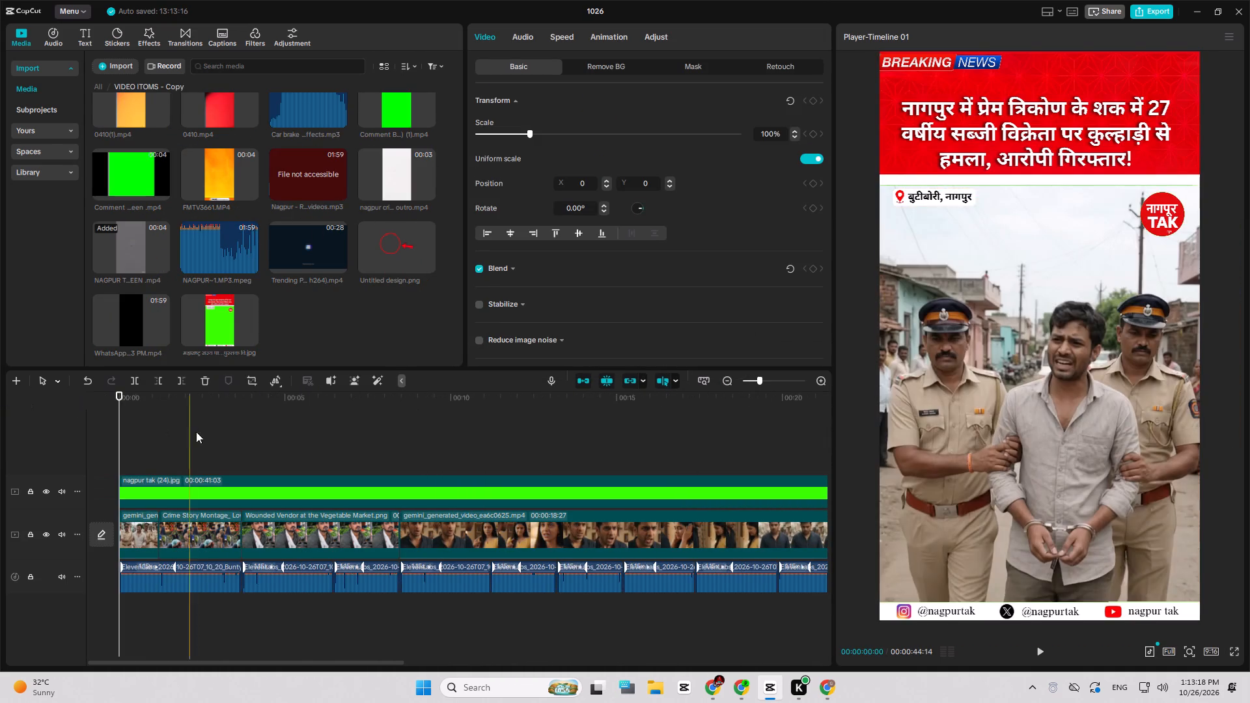
left_click_drag(153, 125, 142, 560)
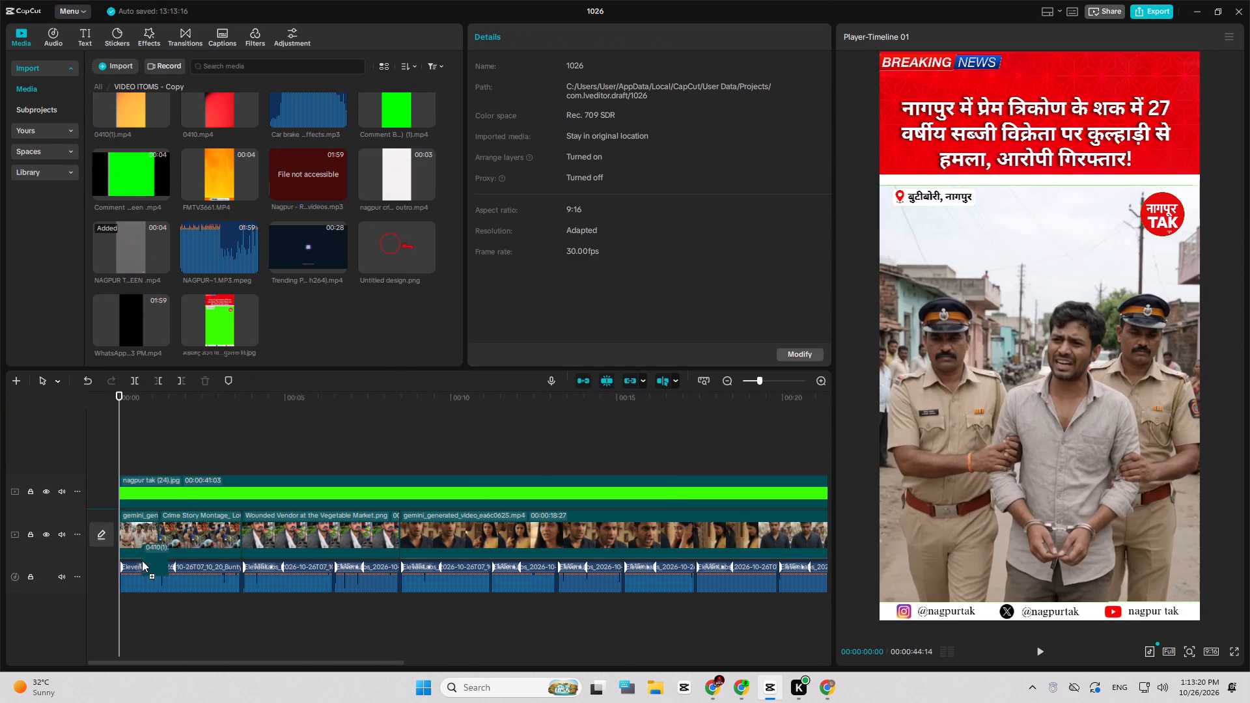
left_click_drag(142, 560, 113, 509)
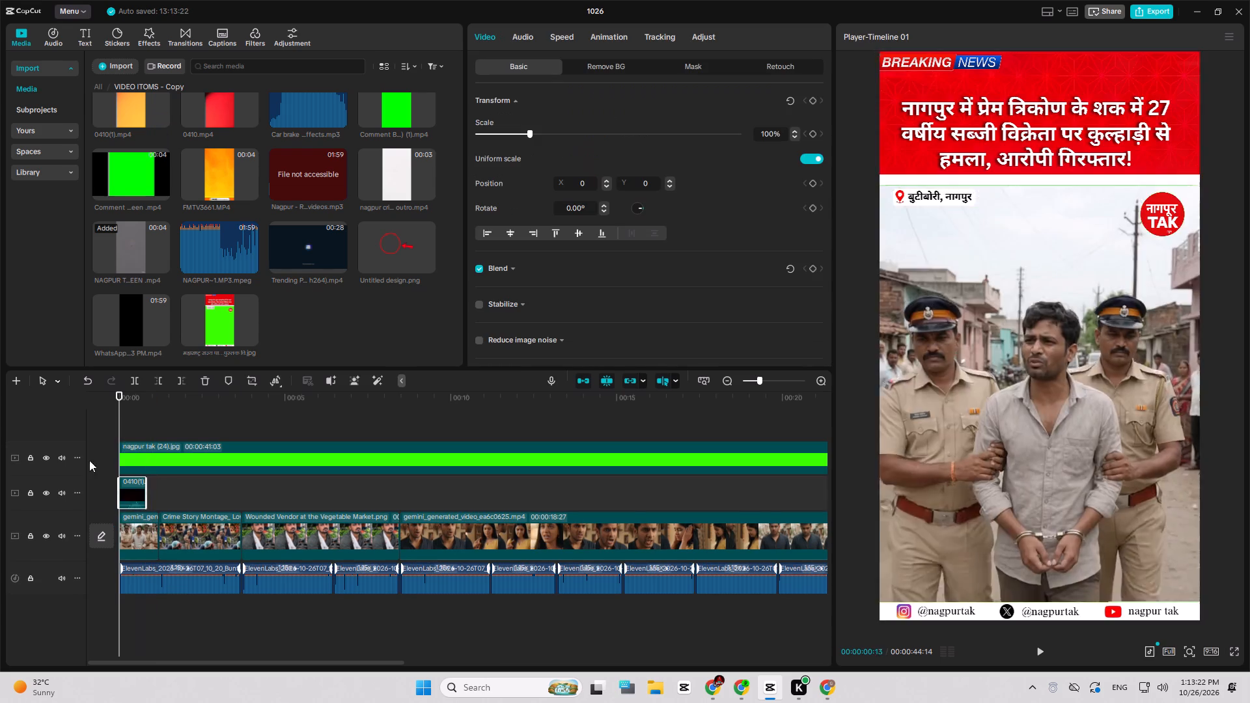
left_click(30, 454)
left_click_drag(127, 506, 133, 466)
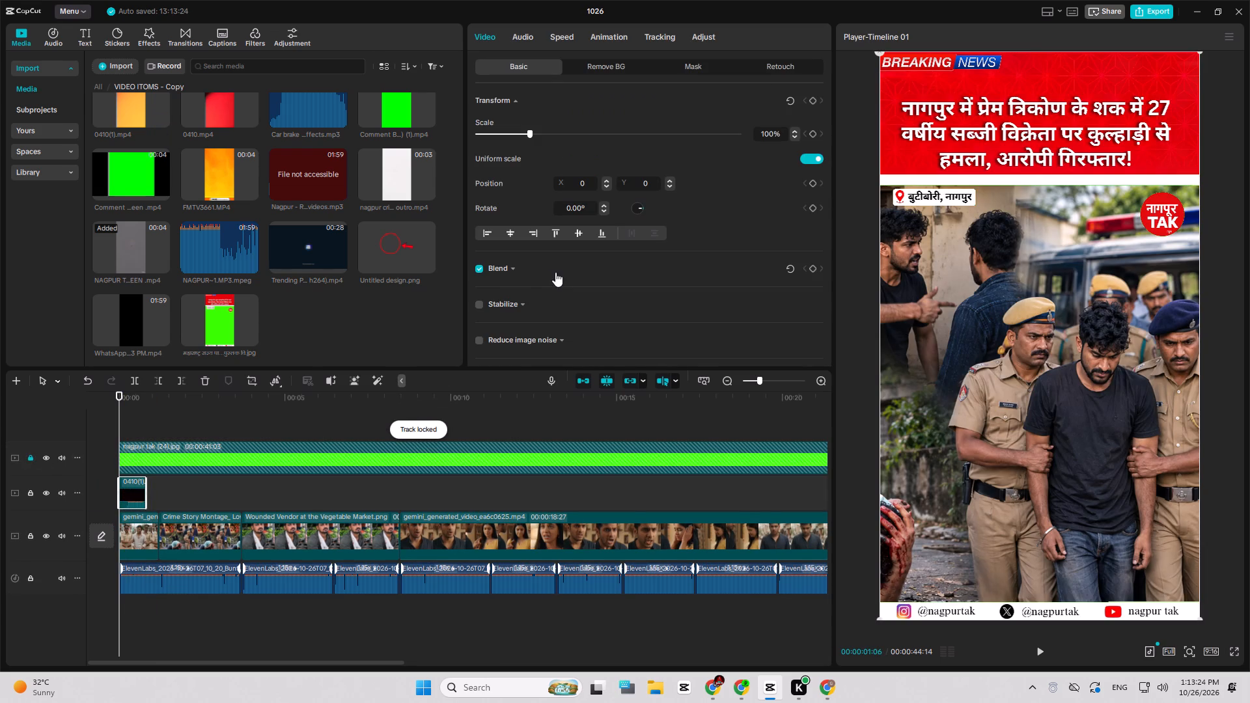
Set the 0410(1).mp4 overlay's blend mode to Screen.
left_click(502, 269)
left_click(602, 293)
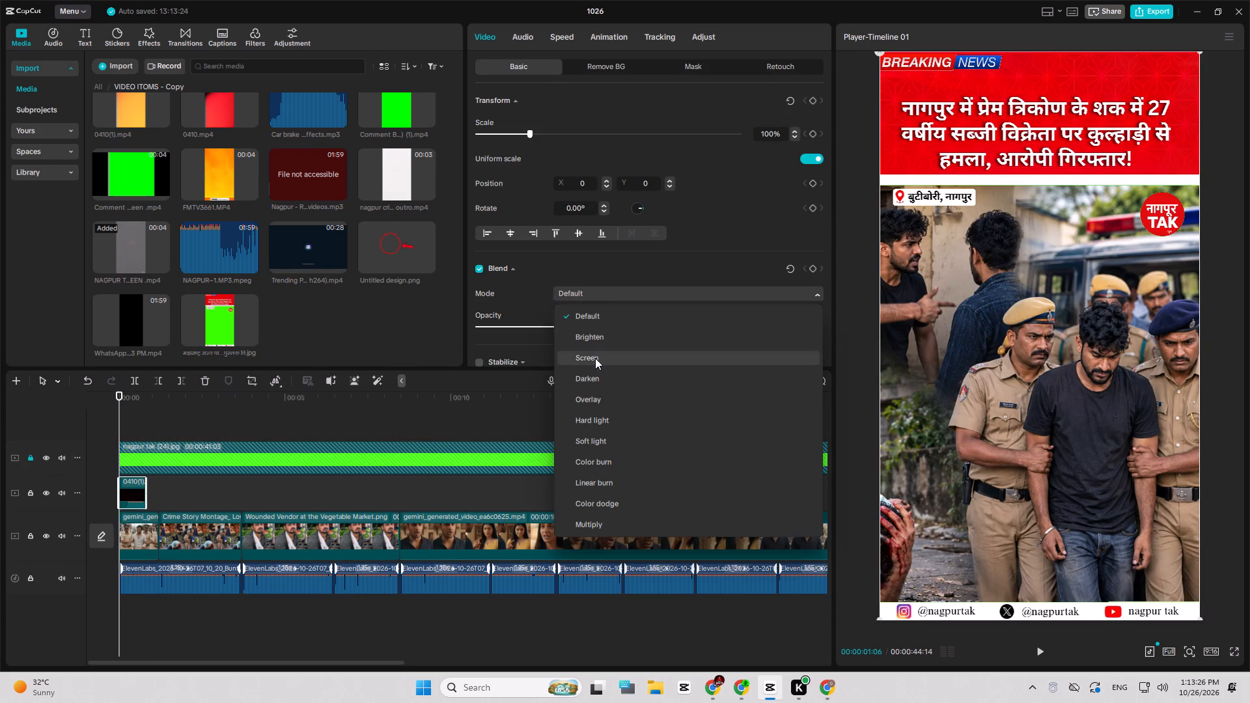
left_click(595, 358)
Copy the Screen-blended 0410(1).mp4 overlay and paste it over the first two main-track cuts, the first copy at about 00:00:01:02.
key("ctrl+c")
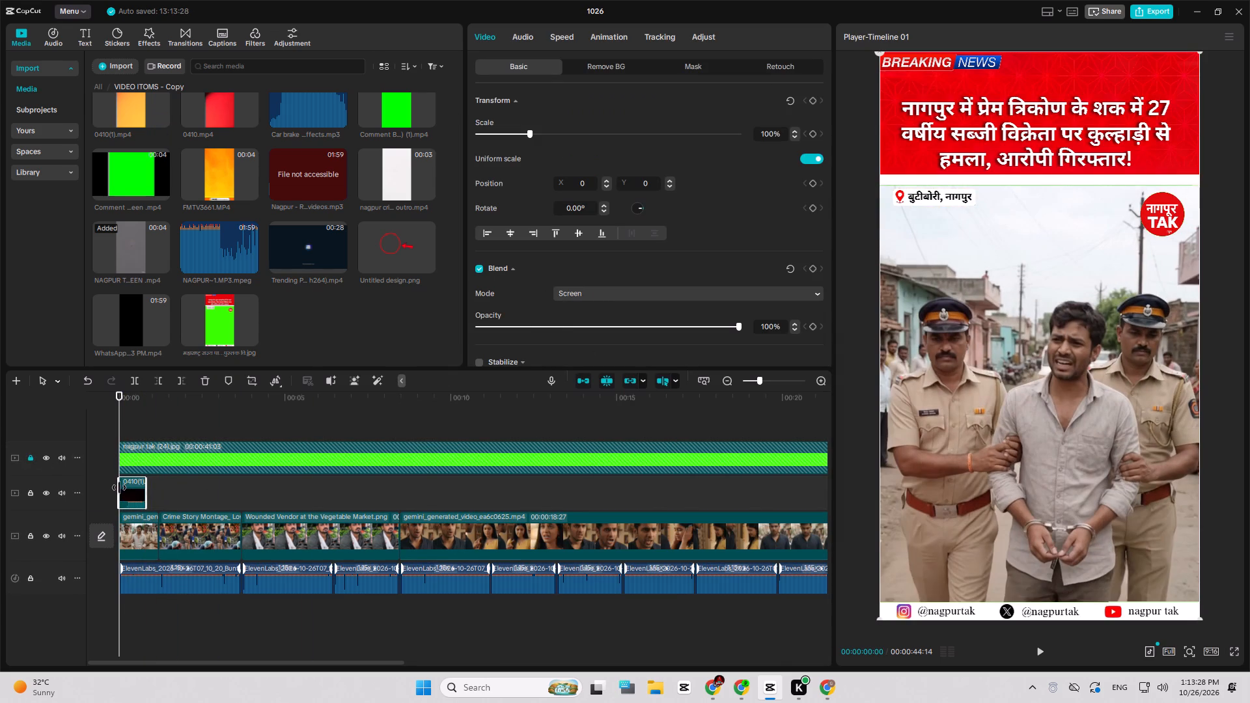
key("space")
scroll(120, 488, "up", 9, "ctrl")
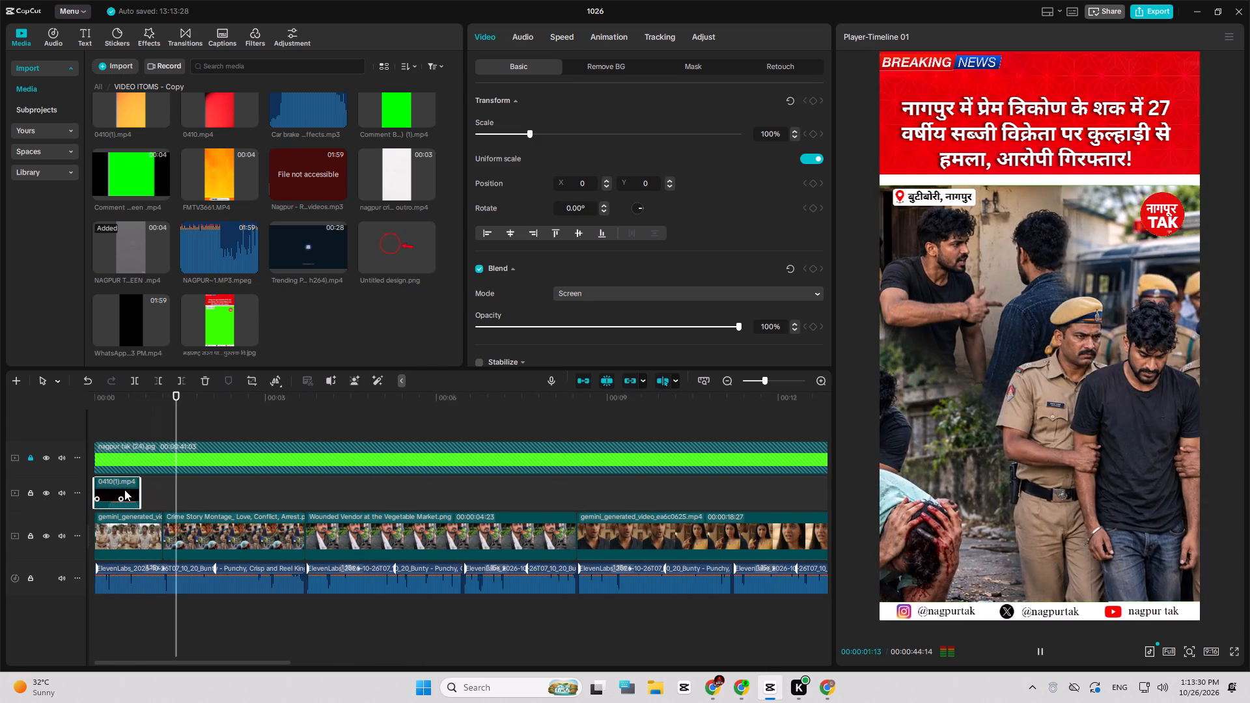
key("space")
key("ctrl+c")
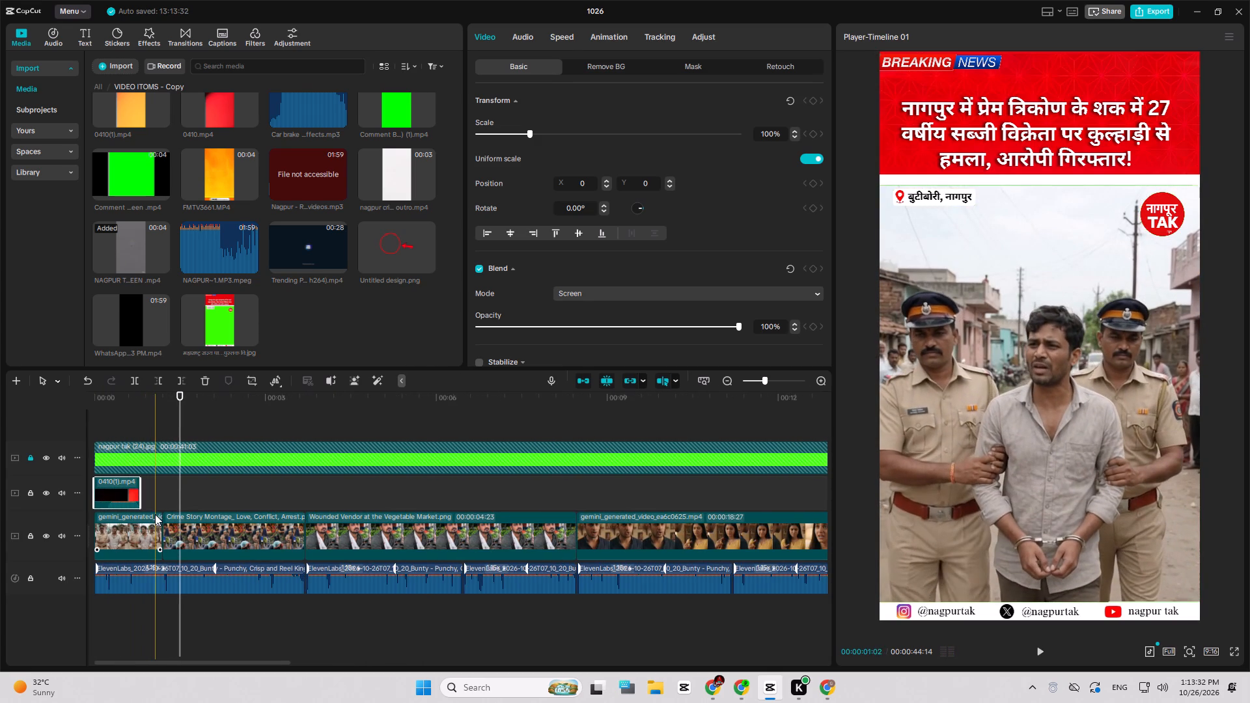
key("ctrl+v")
key("space")
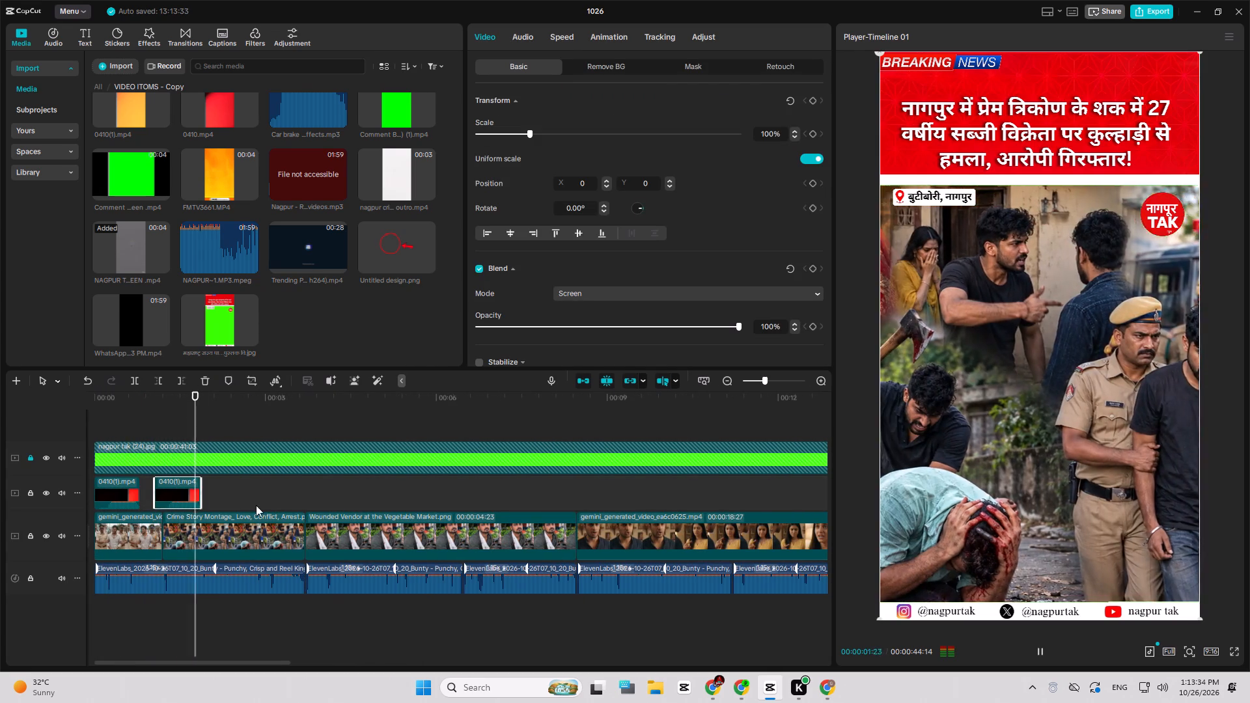
key("space")
key("ctrl+v")
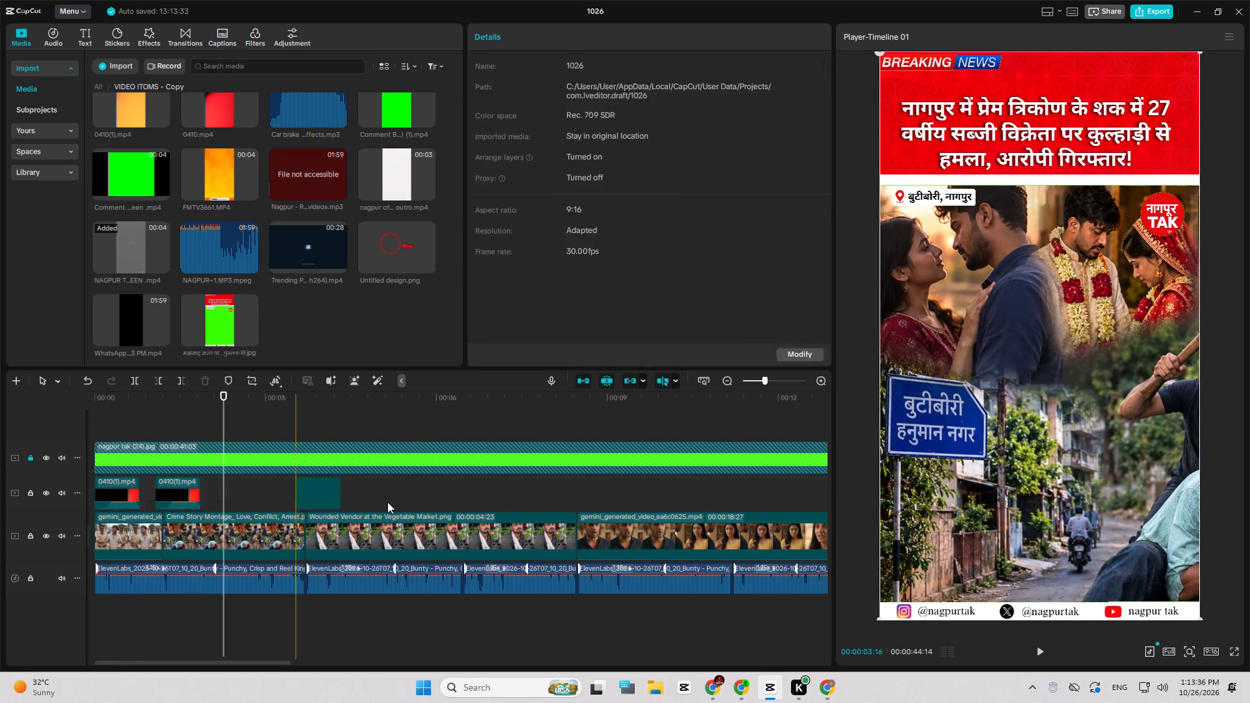
Paste the Screen-blended 0410(1).mp4 overlay over the remaining main-track cuts, from gemini_generated_video_ea6c0625's start through gemini_generated_video_f14e93c4's start, except the end screen.
key("ctrl+v")
left_click_drag(589, 503, 585, 519)
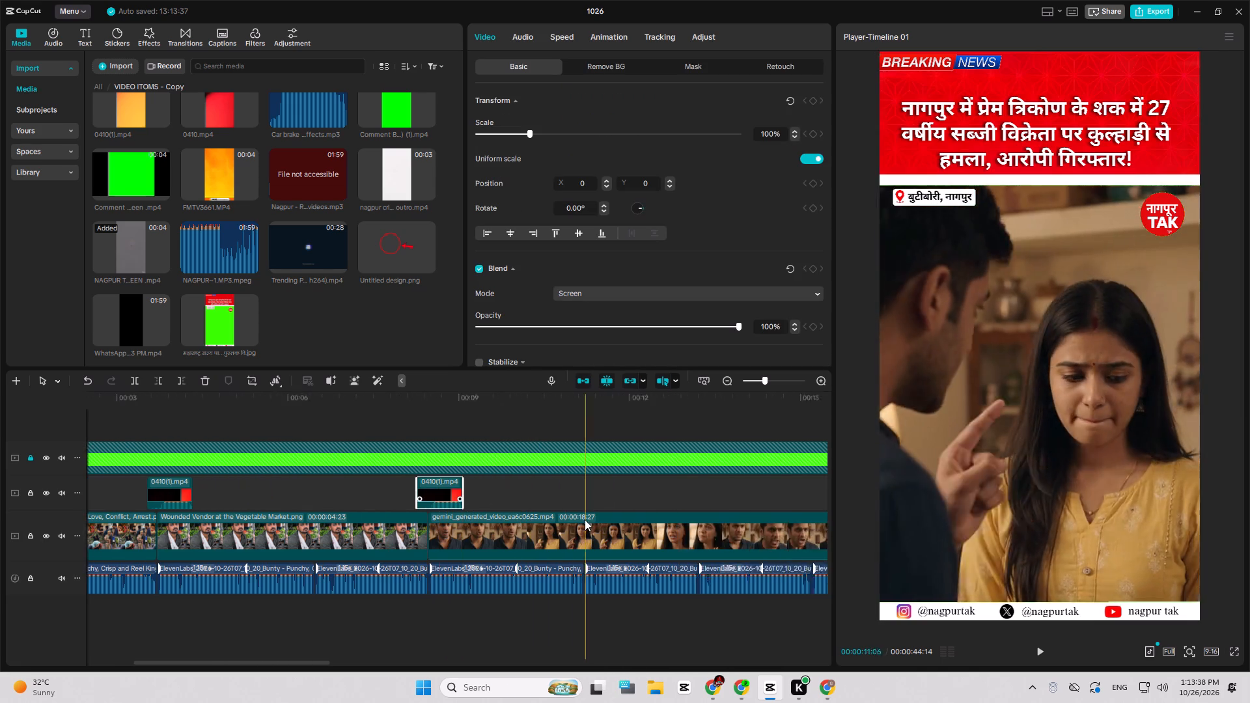
left_click_drag(585, 519, 574, 521)
left_click(484, 506)
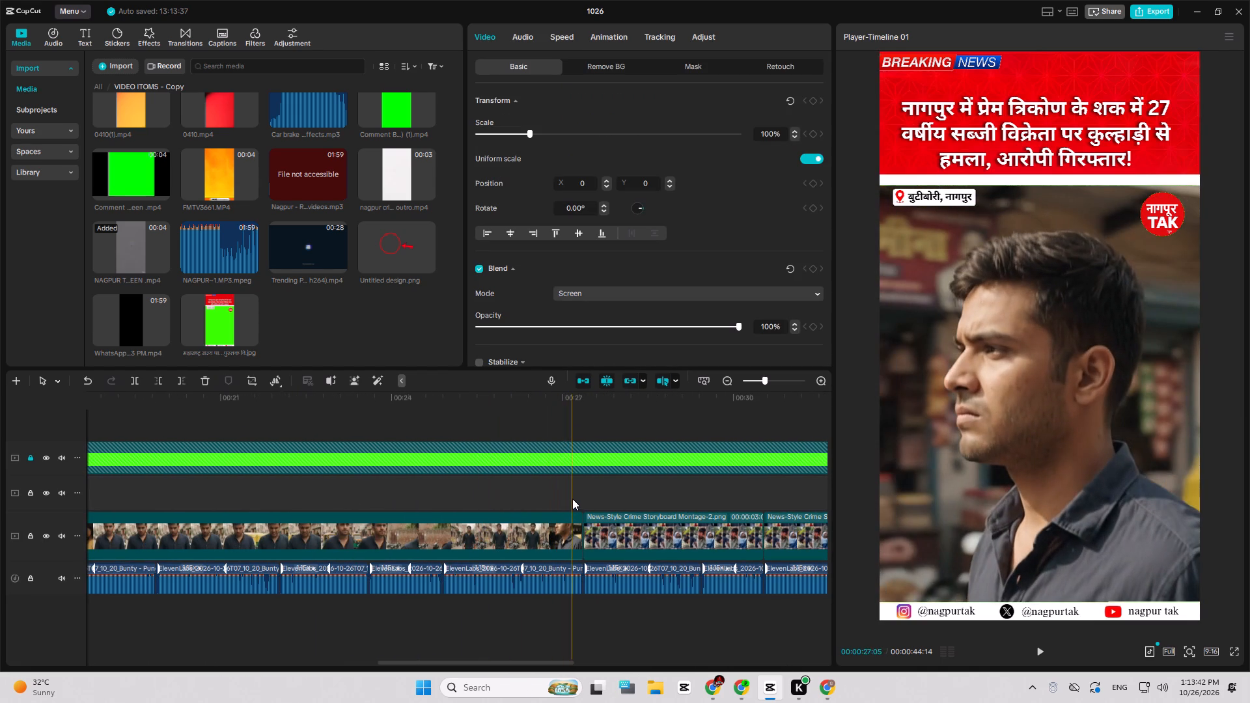
key("ctrl+v")
left_click(570, 499)
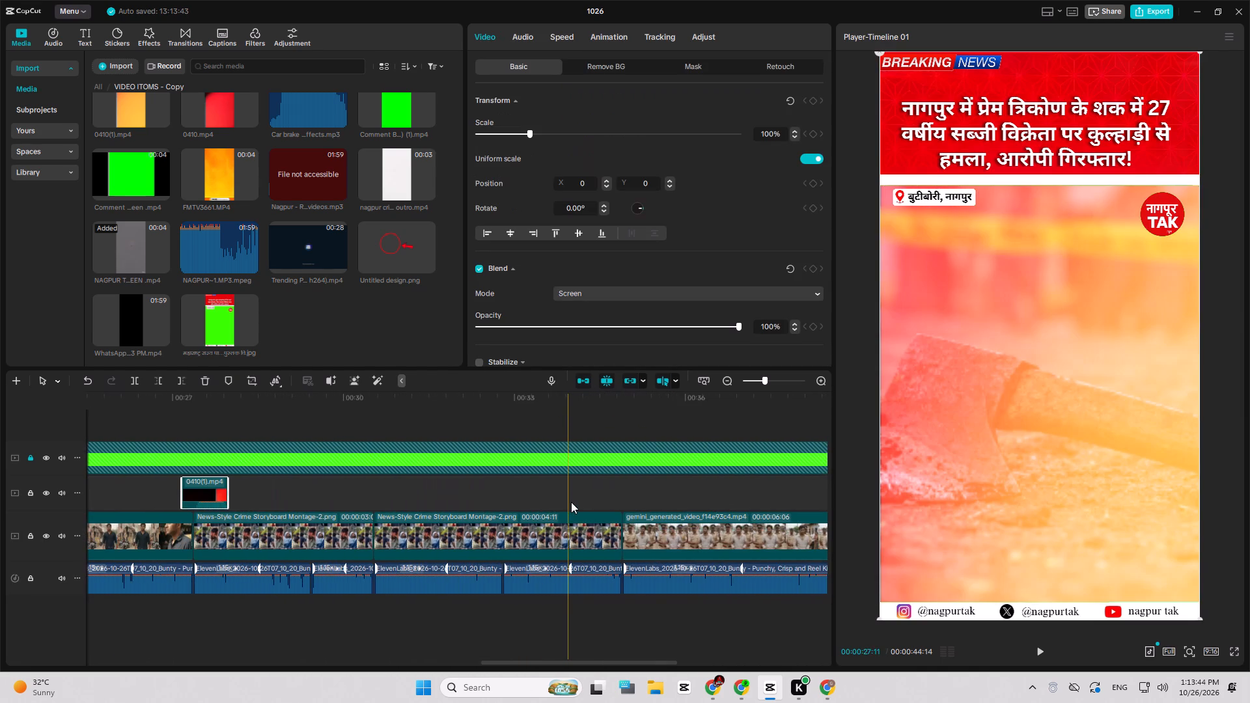
key("ctrl+v")
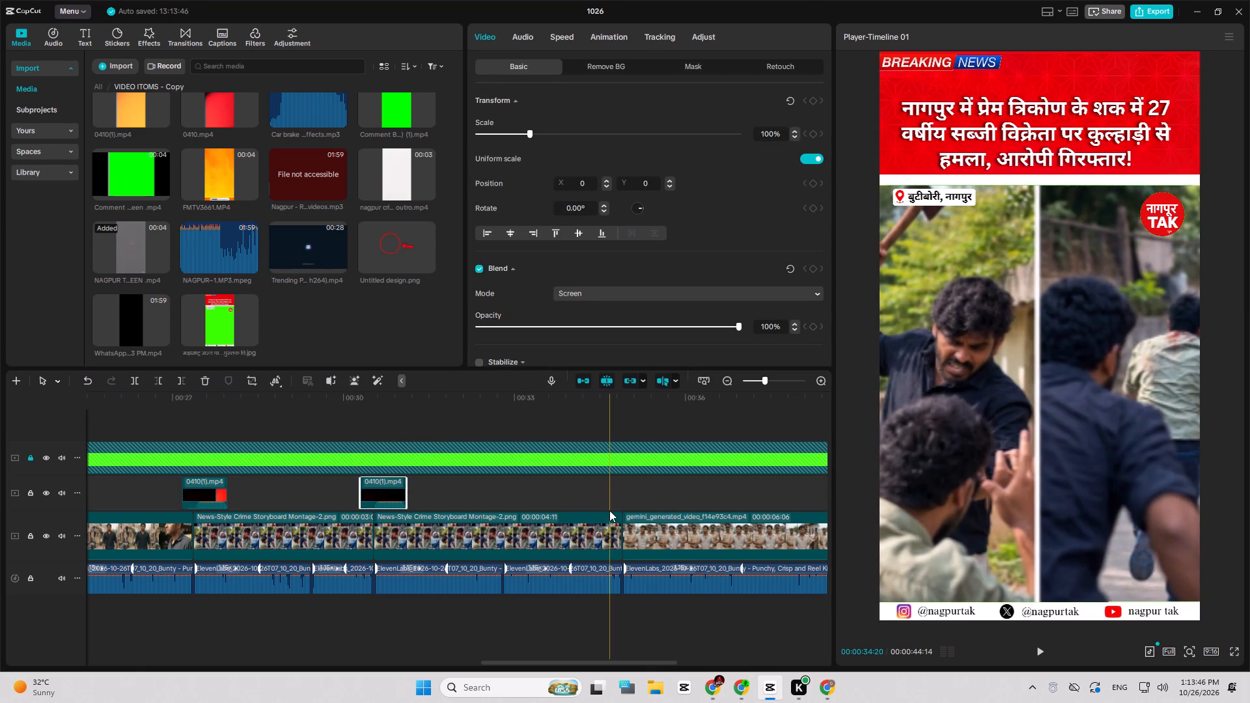
key("ctrl+v")
left_click(594, 514)
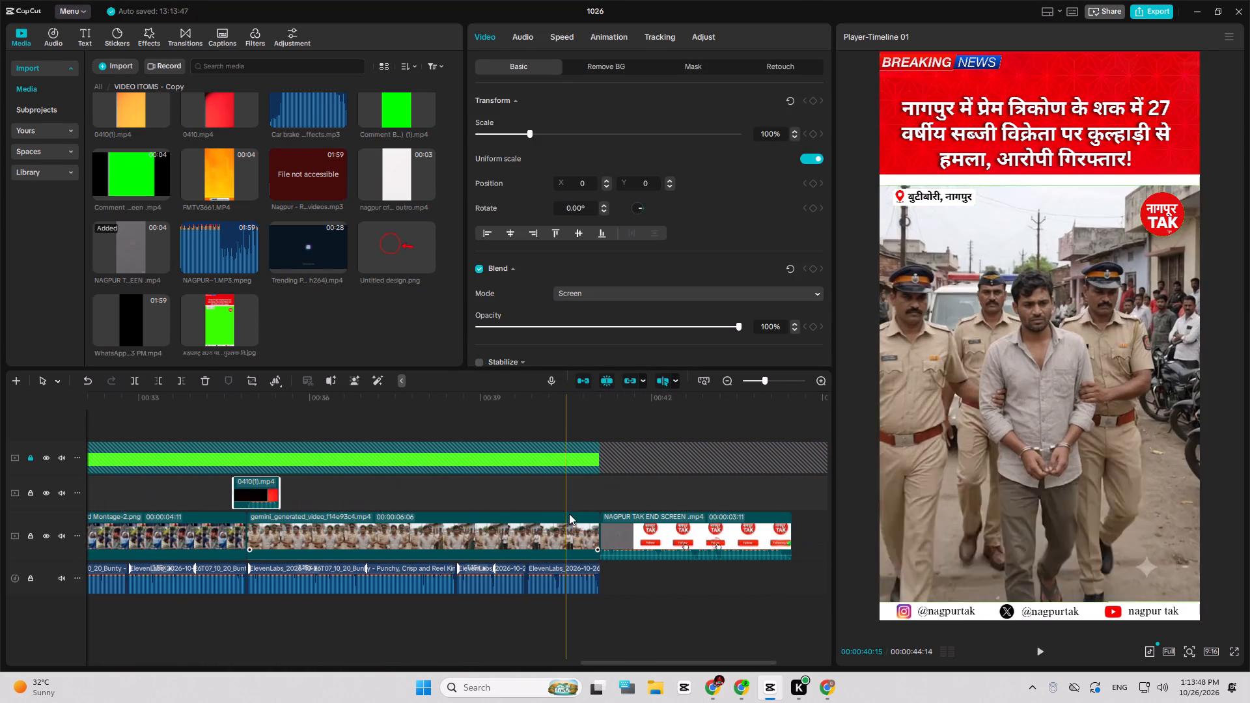
Add the WhatsApp Video 2026-08-05 clip at the timeline's start above the news frame and move its picture off-canvas to about X -4430, Y 310.
scroll(454, 527, "down", 20, "ctrl")
left_click_drag(314, 391, 207, 394)
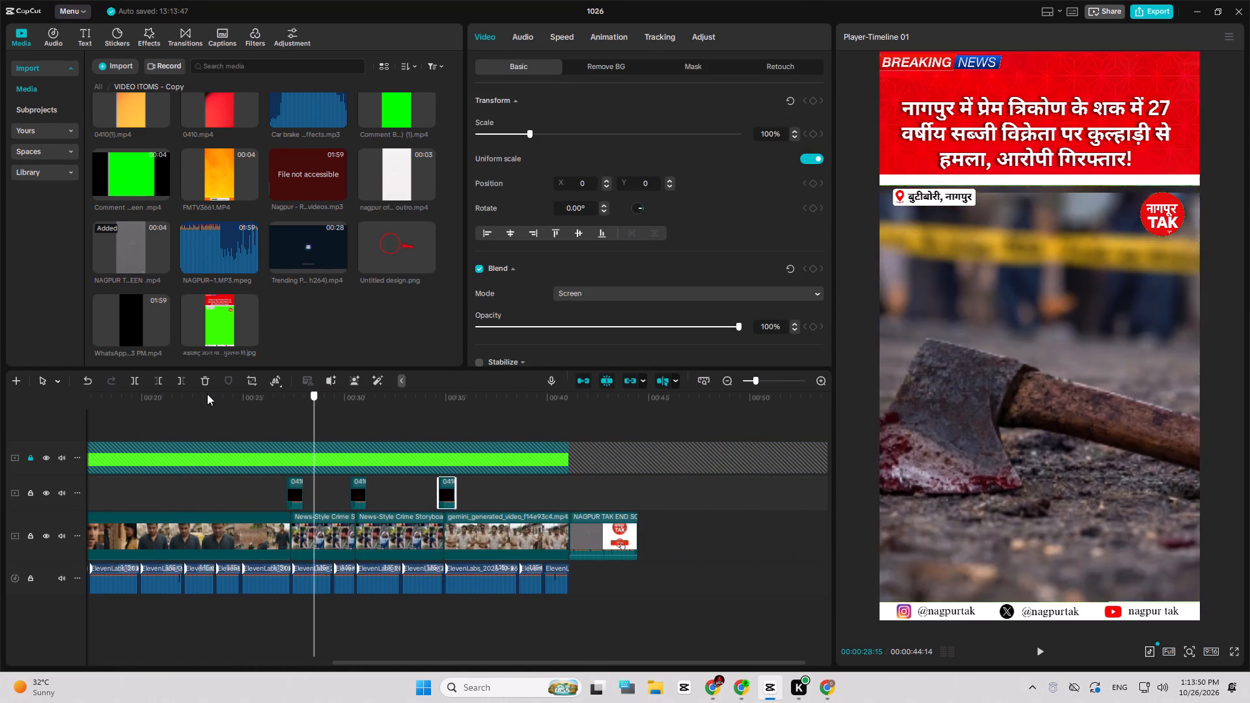
left_click_drag(207, 394, 0, 379)
left_click_drag(133, 320, 91, 422)
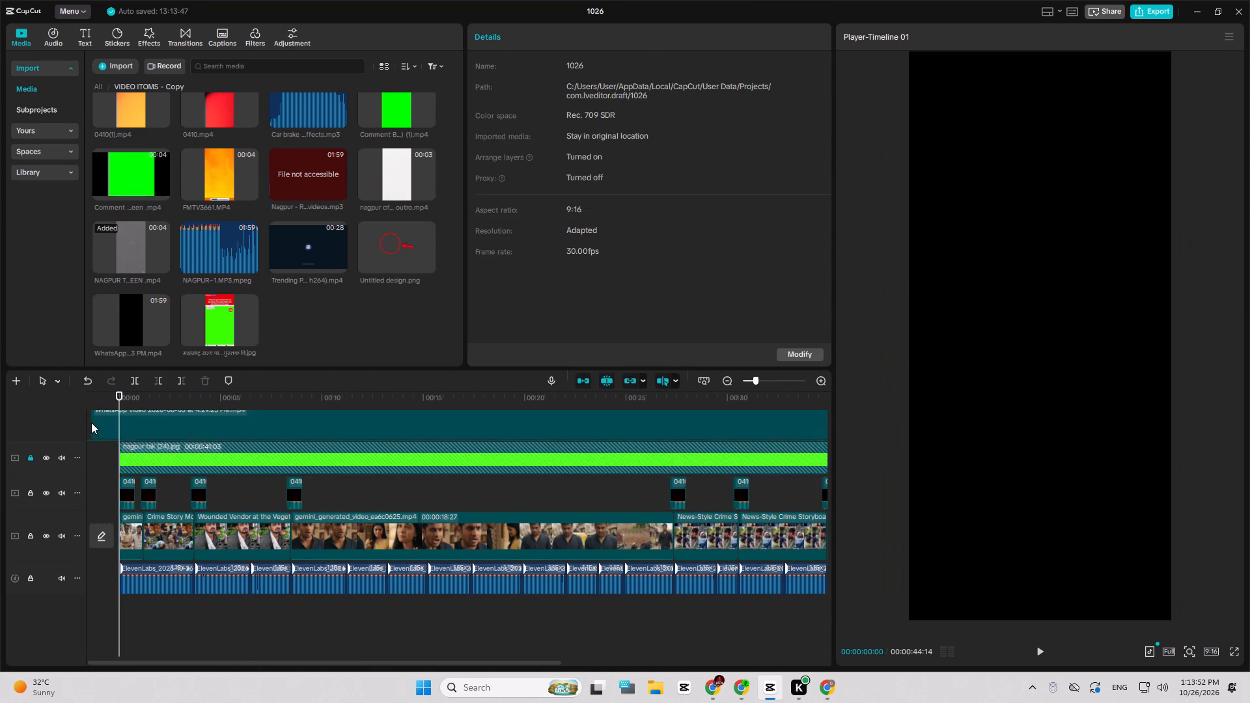
left_click_drag(992, 390, 335, 344)
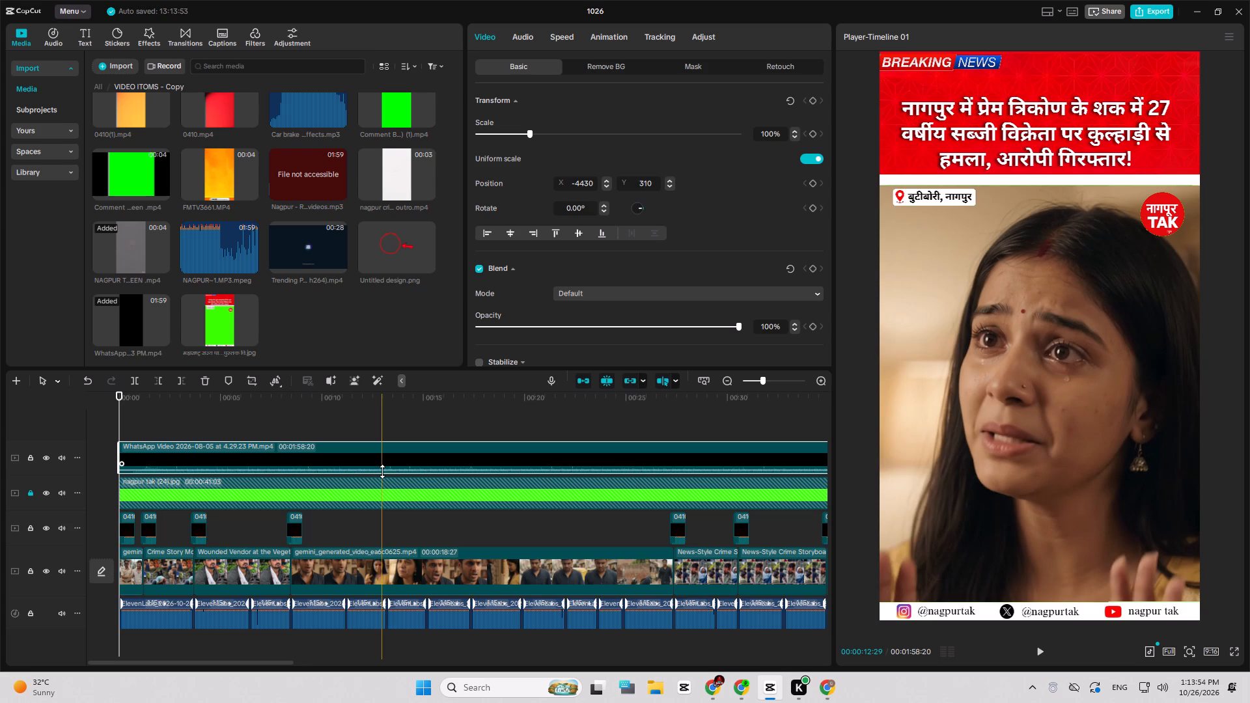
Lower the WhatsApp video clip's volume to about -8 dB and start playback.
left_click(382, 471)
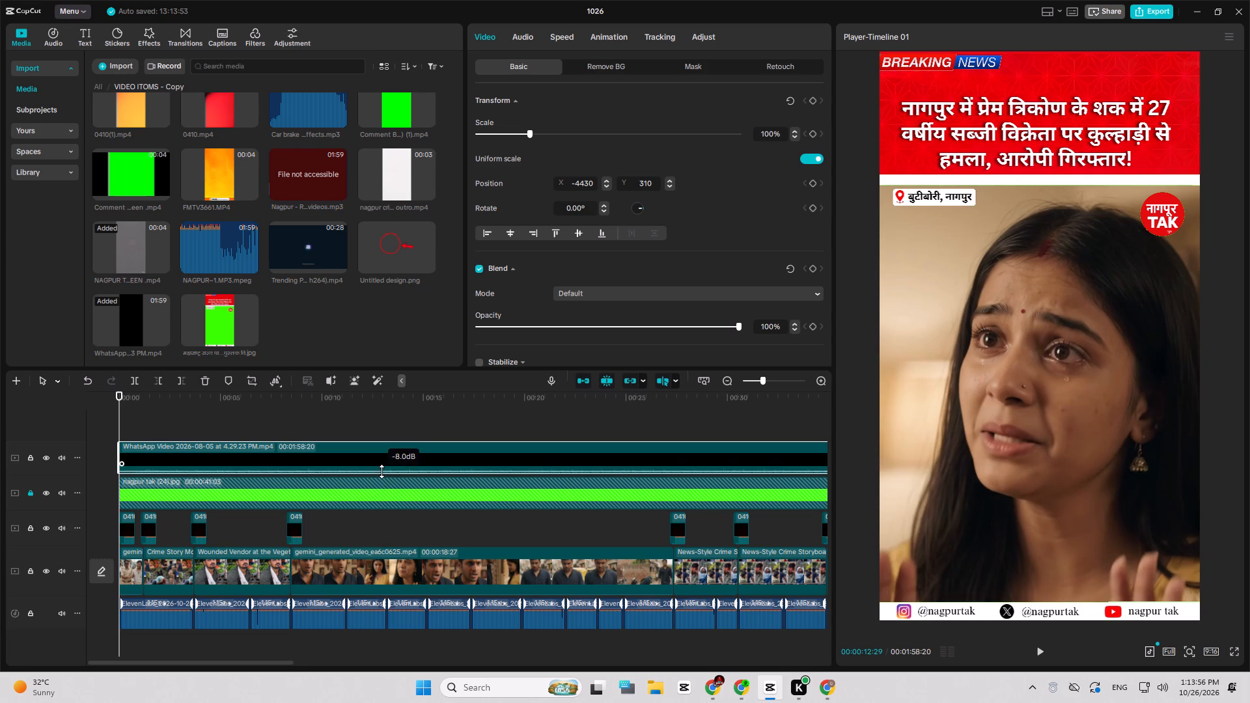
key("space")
Trim the WhatsApp video clip's end to match the green news frame, giving a duration of 00:00:41:03.
scroll(381, 471, "down", 6)
scroll(381, 471, "up", 1, "ctrl")
scroll(380, 471, "down", 7, "ctrl")
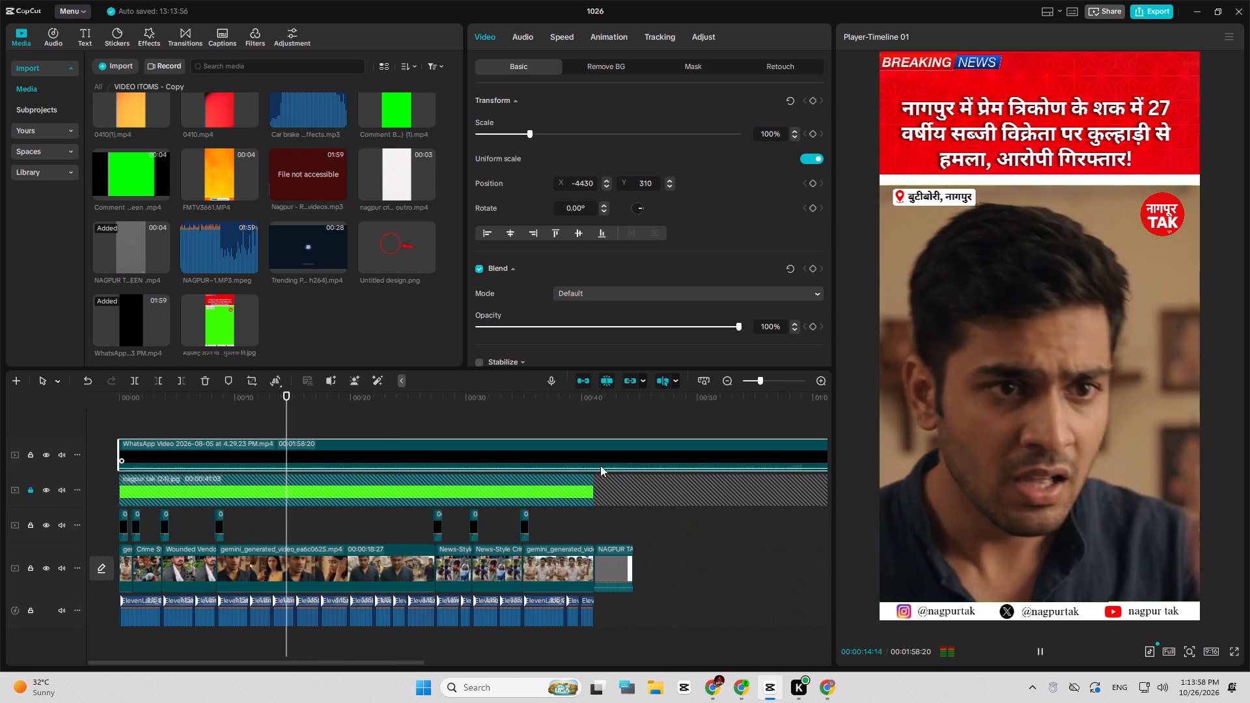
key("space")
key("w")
Play the timeline from the start to check the opening cuts, overlays and sound.
left_click_drag(488, 401, 217, 401)
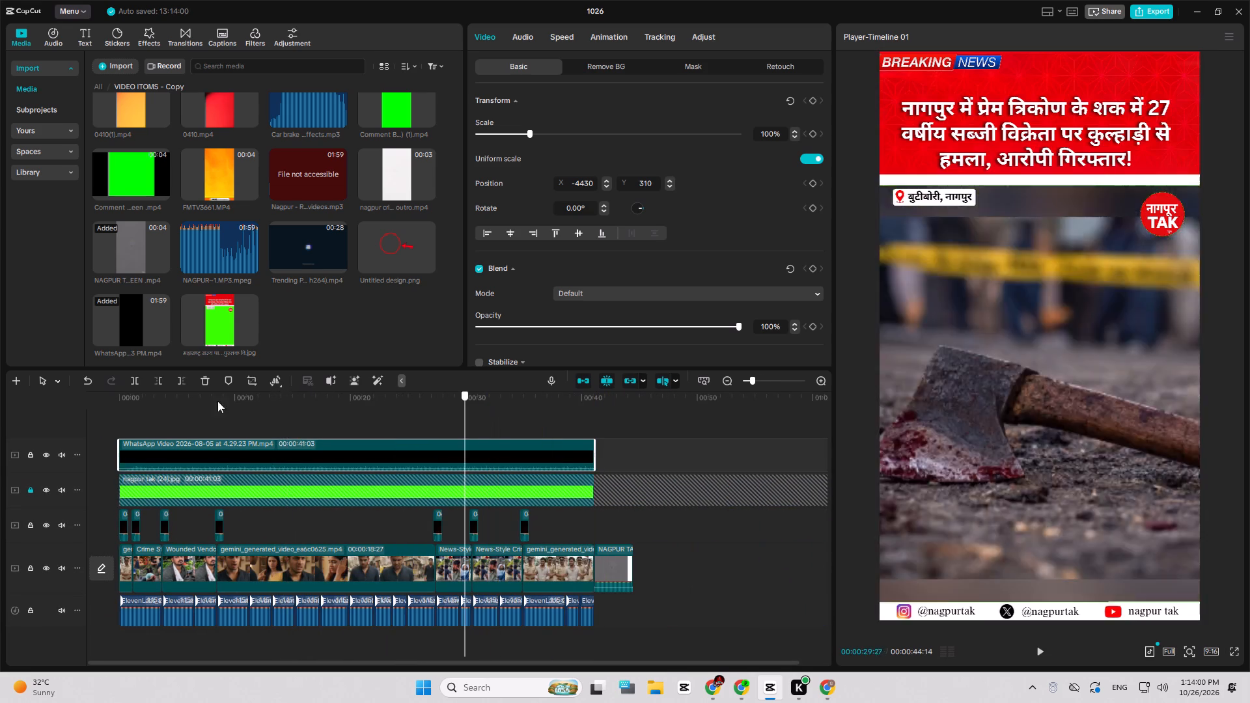
left_click_drag(217, 401, 59, 401)
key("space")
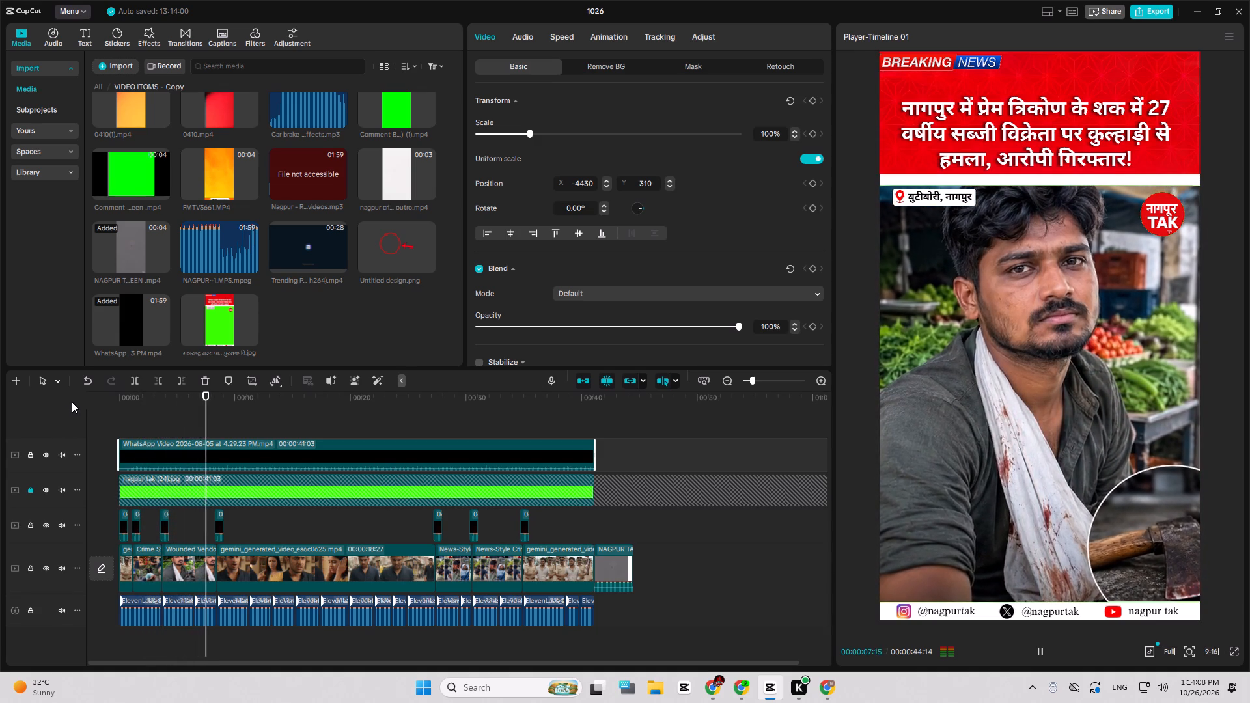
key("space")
Add a default text at the timeline's start and extend it to the end of the green news frame.
left_click_drag(138, 397, 83, 395)
left_click(101, 39)
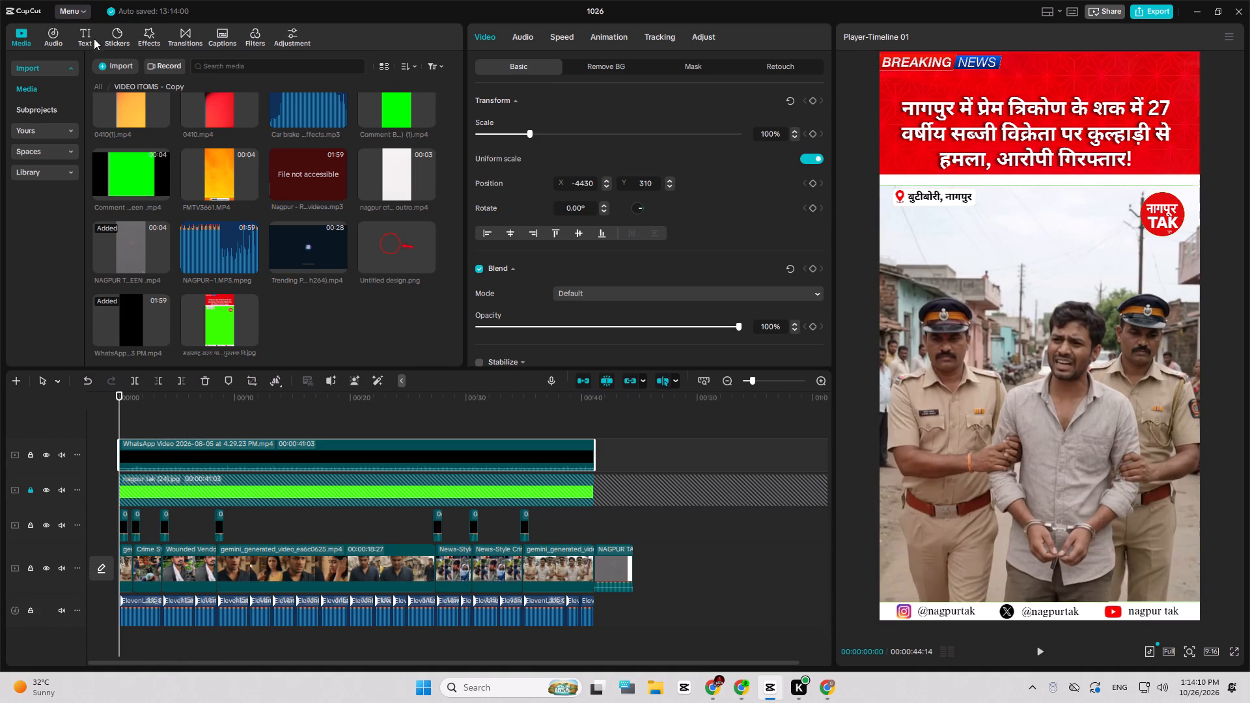
left_click(90, 36)
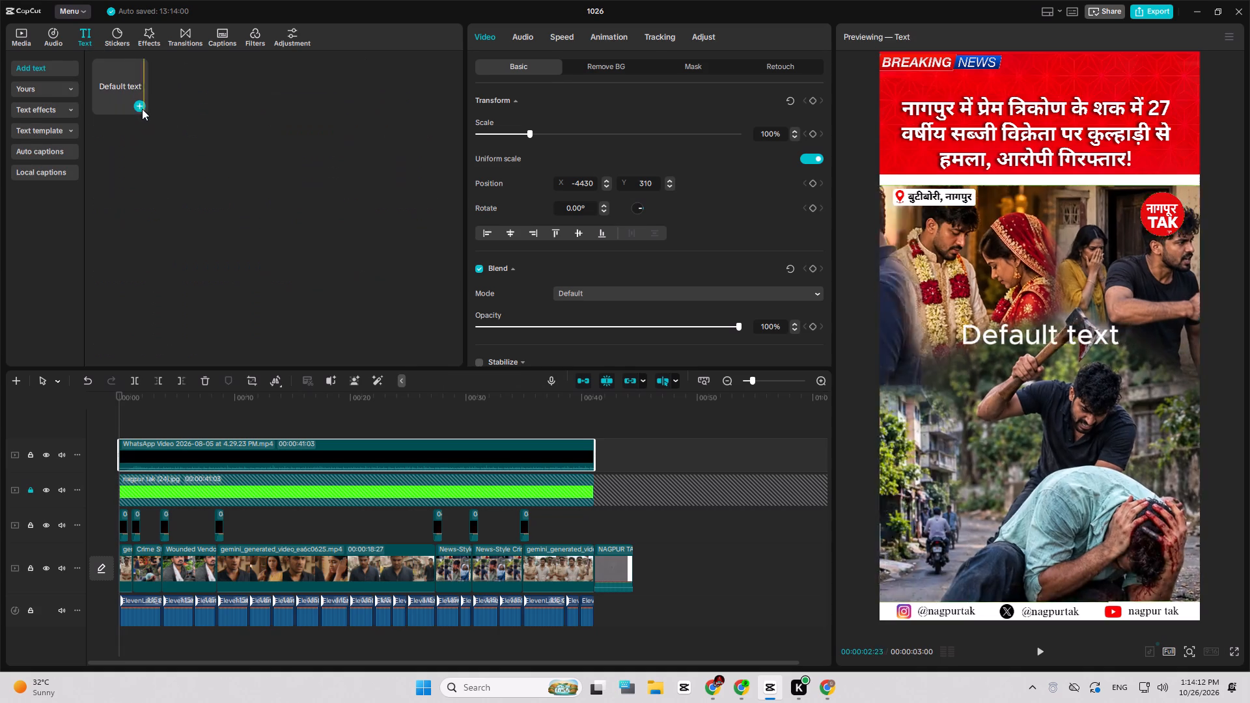
left_click(137, 106)
left_click_drag(153, 446, 550, 480)
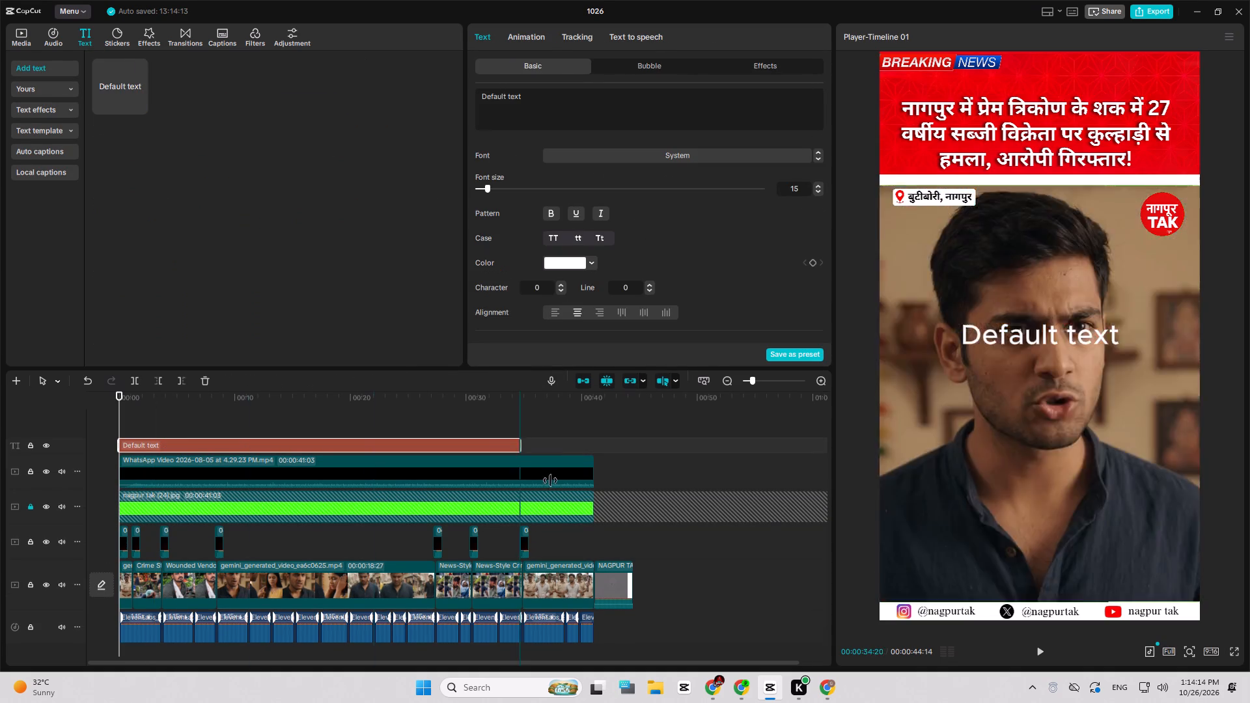
left_click_drag(550, 480, 591, 475)
Replace the default text's content with NAGPUR TAK.
left_click_drag(553, 97, 339, 81)
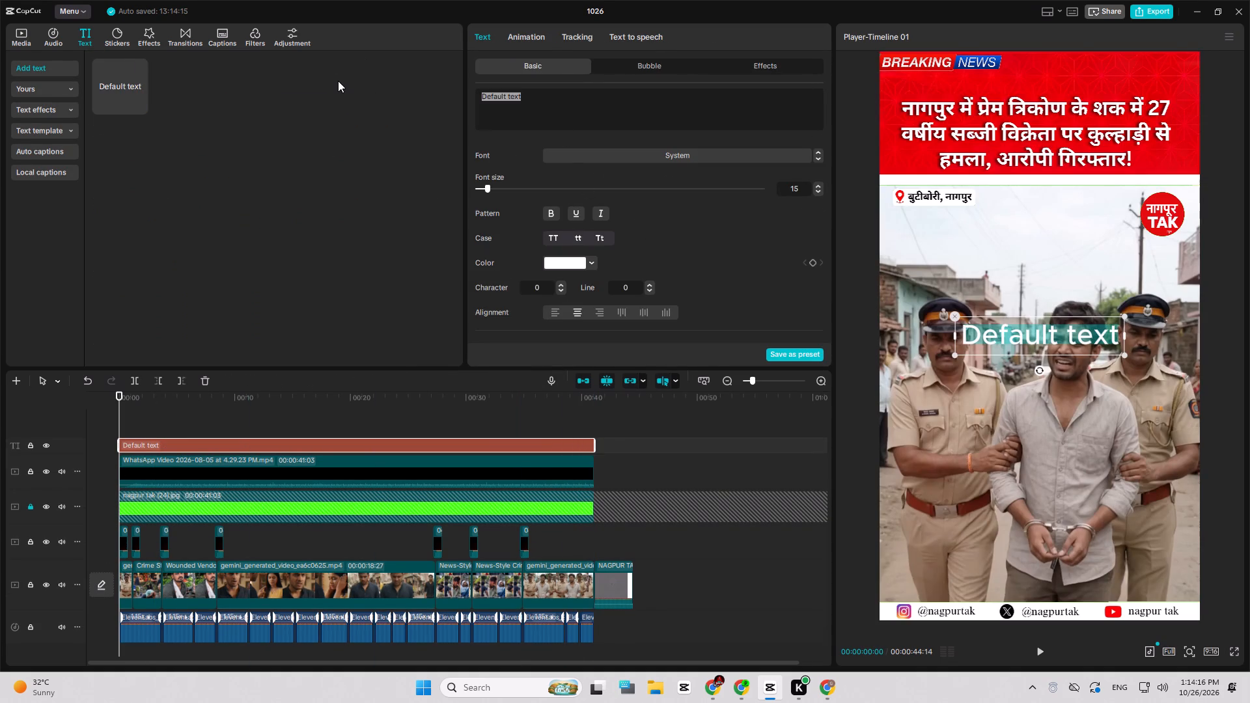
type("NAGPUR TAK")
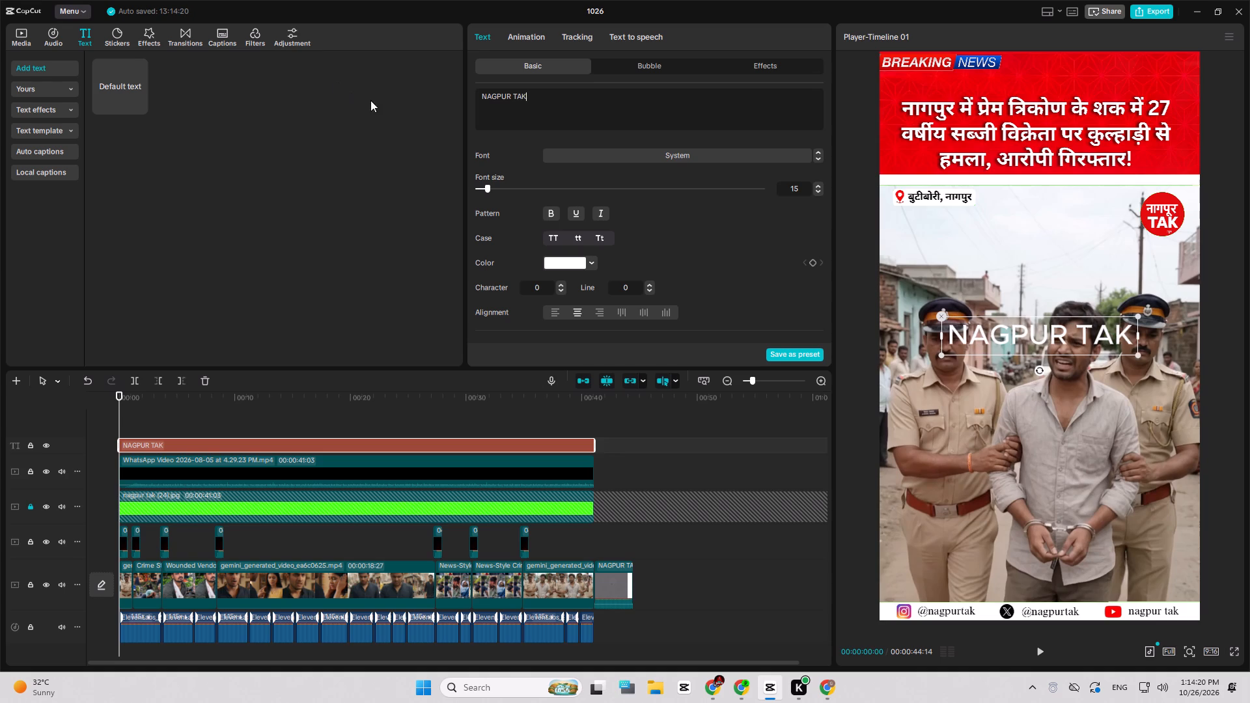
Open the font choices for the NAGPUR TAK text.
left_click(703, 157)
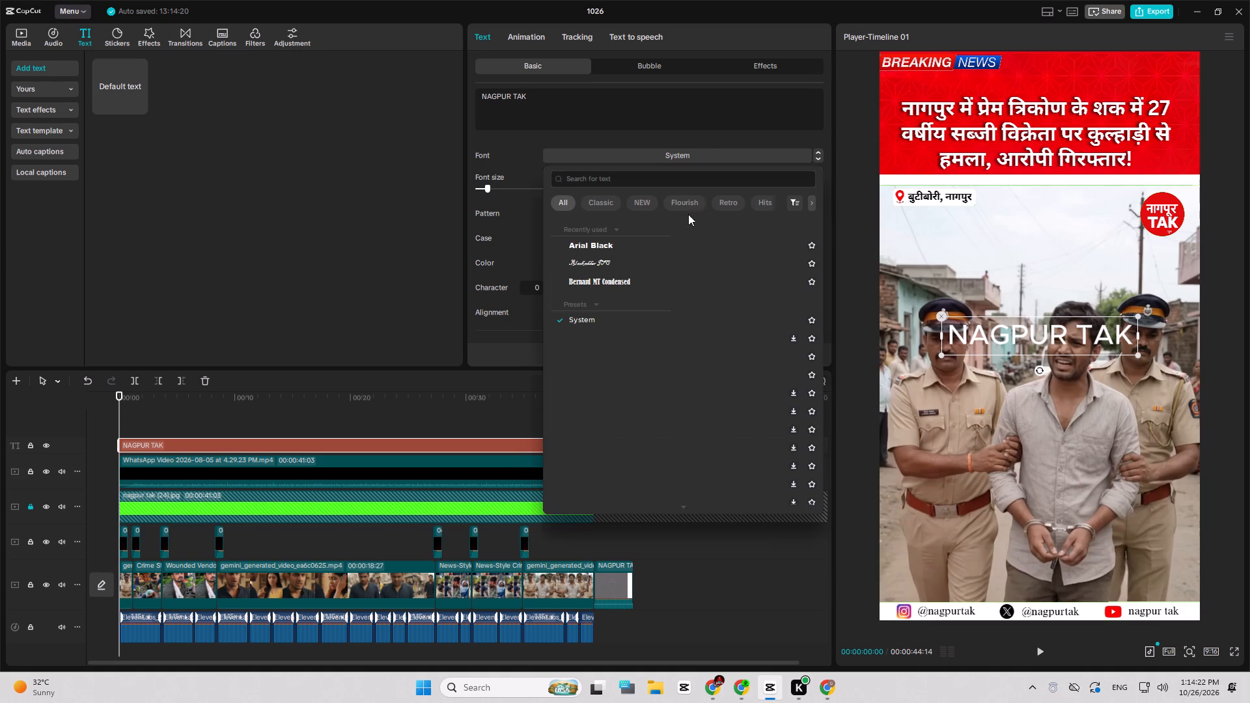
Style the NAGPUR TAK text in Arial Black at 56% scale and 17% opacity.
left_click(598, 243)
scroll(597, 243, "down", 2)
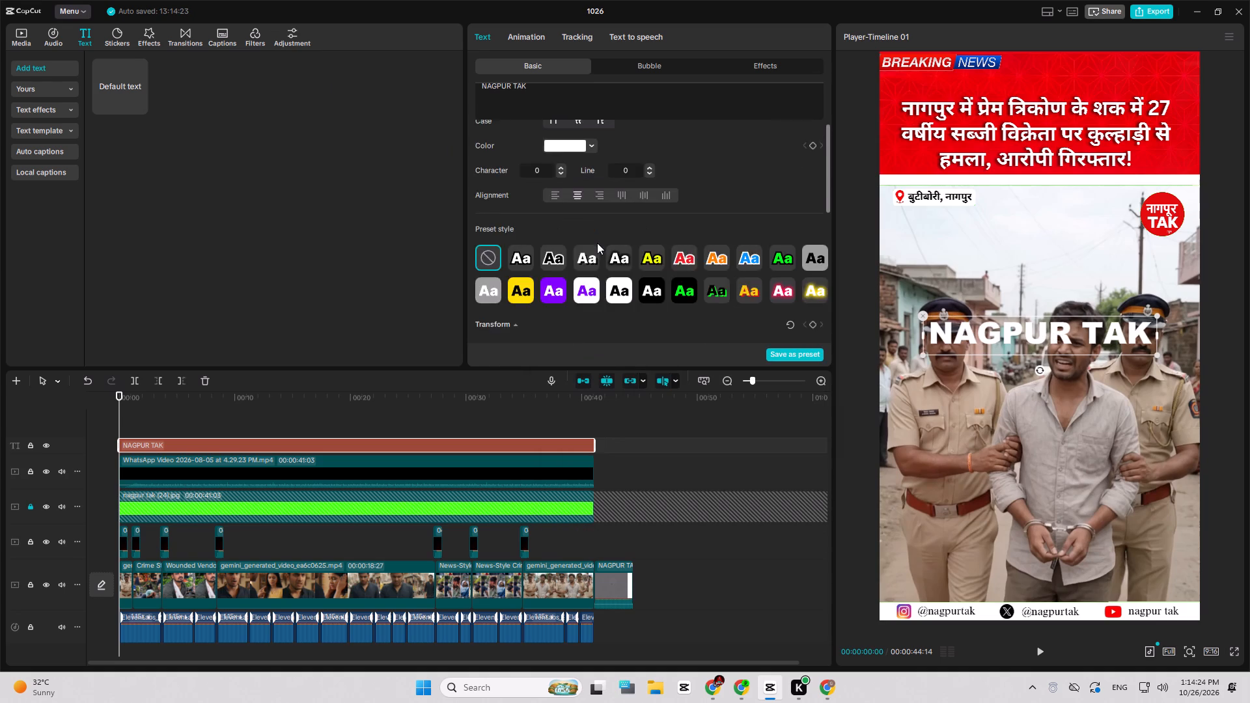
scroll(597, 243, "down", 2)
left_click(497, 238)
scroll(540, 246, "down", 2)
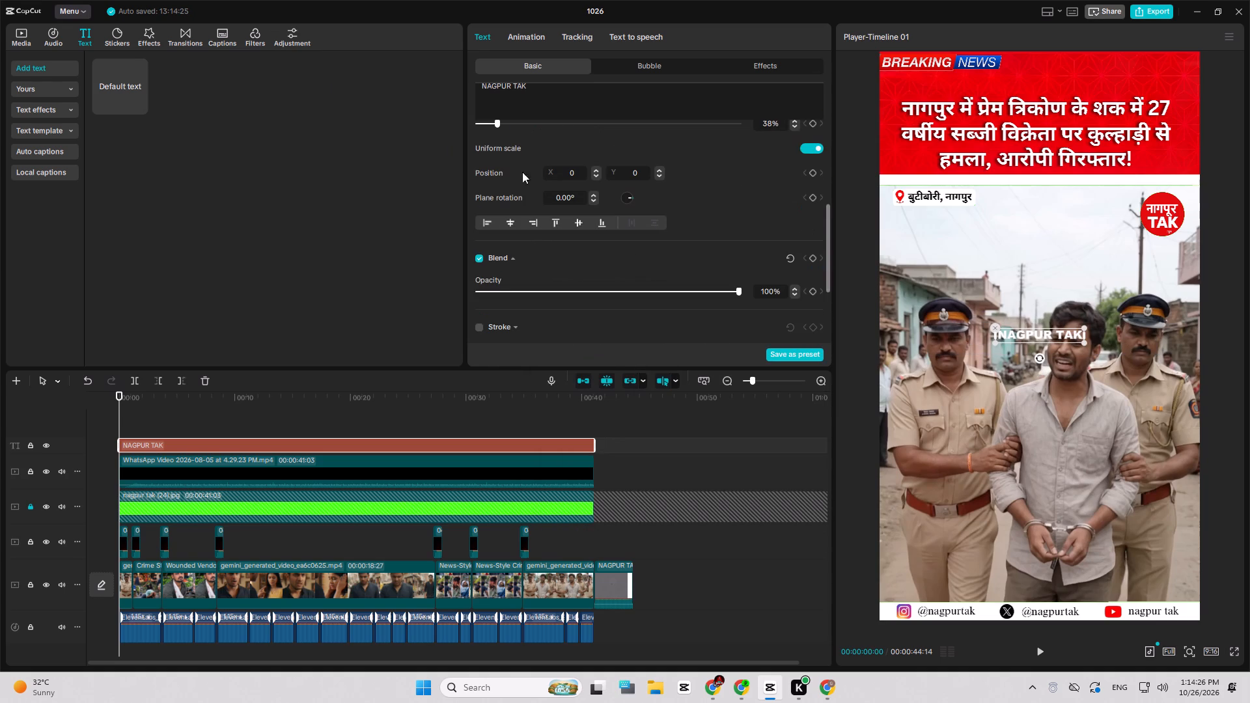
left_click(507, 122)
left_click_drag(531, 288, 522, 284)
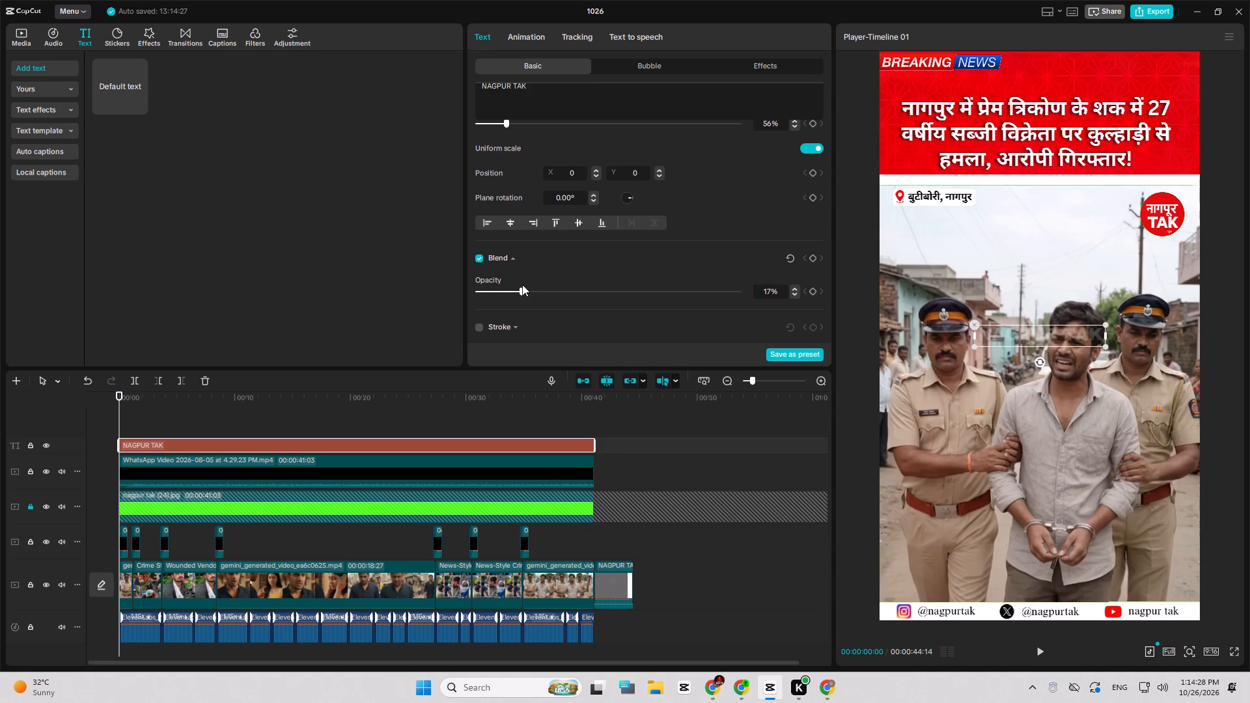
left_click_drag(522, 284, 523, 284)
Place the watermark at X 825, Y 0, partly beyond the frame's edge, and keyframe its transform at the timeline's start.
left_click_drag(1061, 334, 1156, 368)
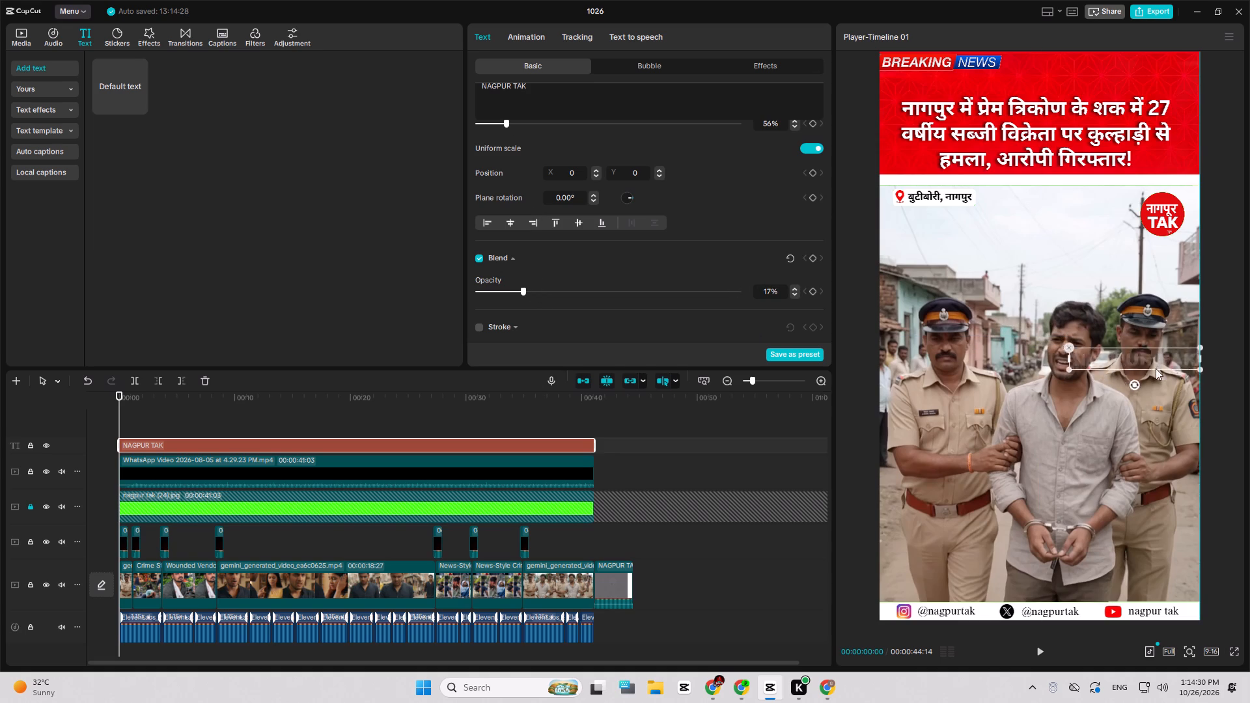
left_click_drag(1156, 368, 1183, 337)
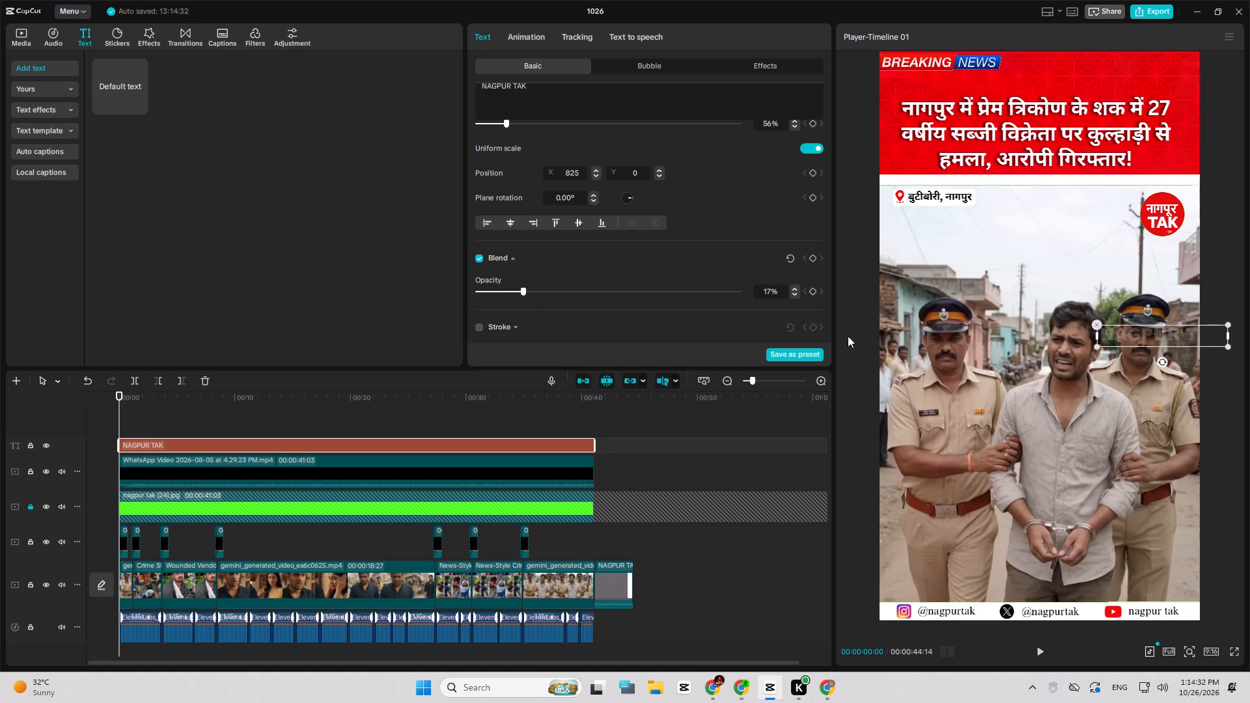
scroll(723, 248, "up", 2)
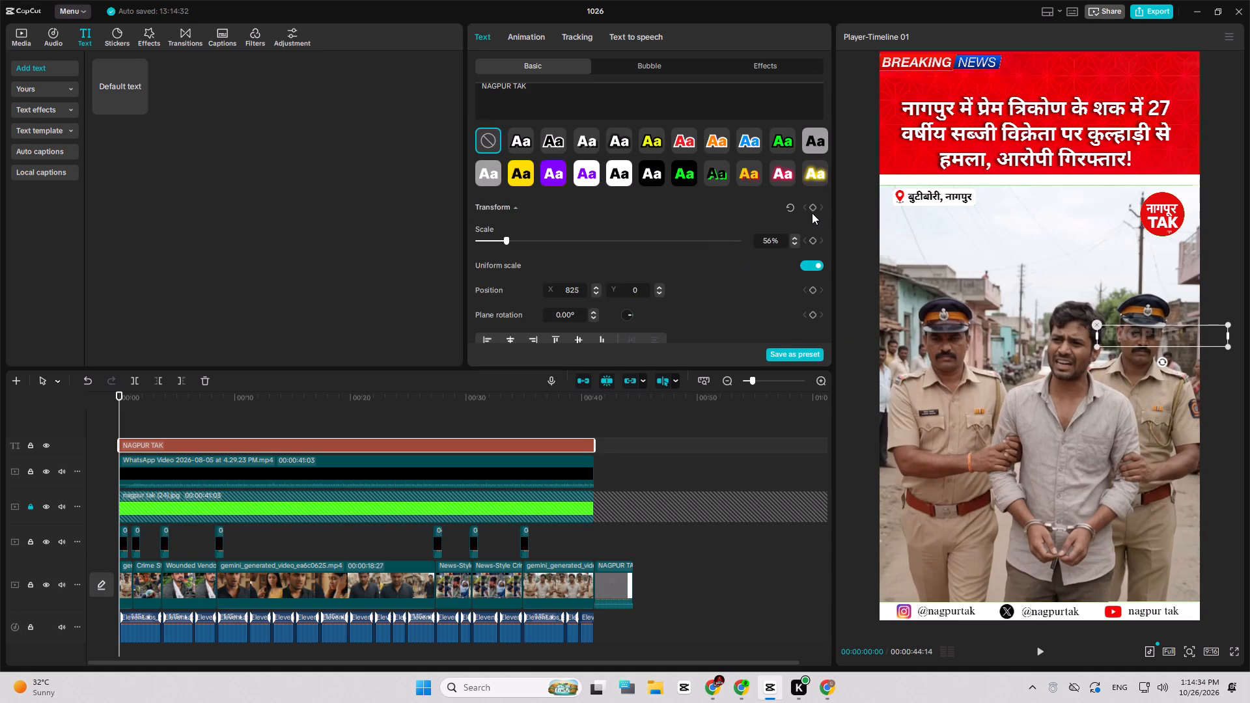
left_click(810, 209)
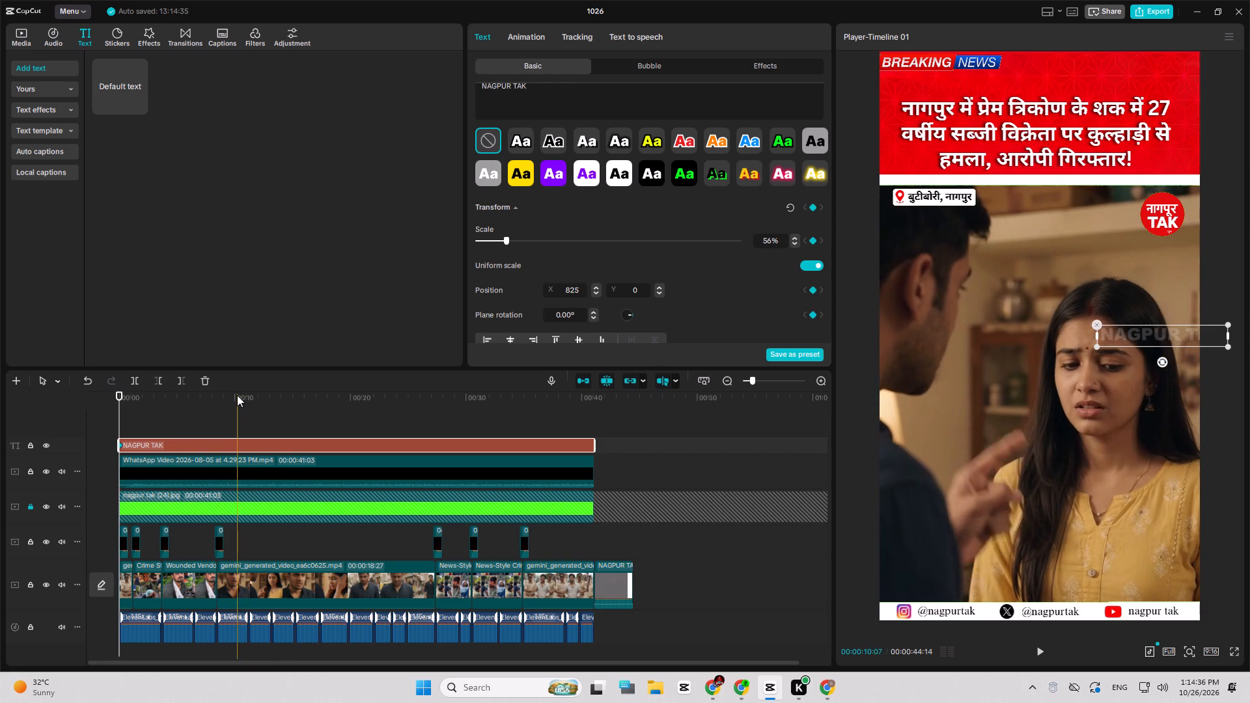
Keyframe the watermark's horizontal position at X -667 at about 00:00:10:06 and X 760 at about 00:00:19:26, keeping Y 0.
left_click(237, 395)
left_click_drag(1124, 335, 925, 333)
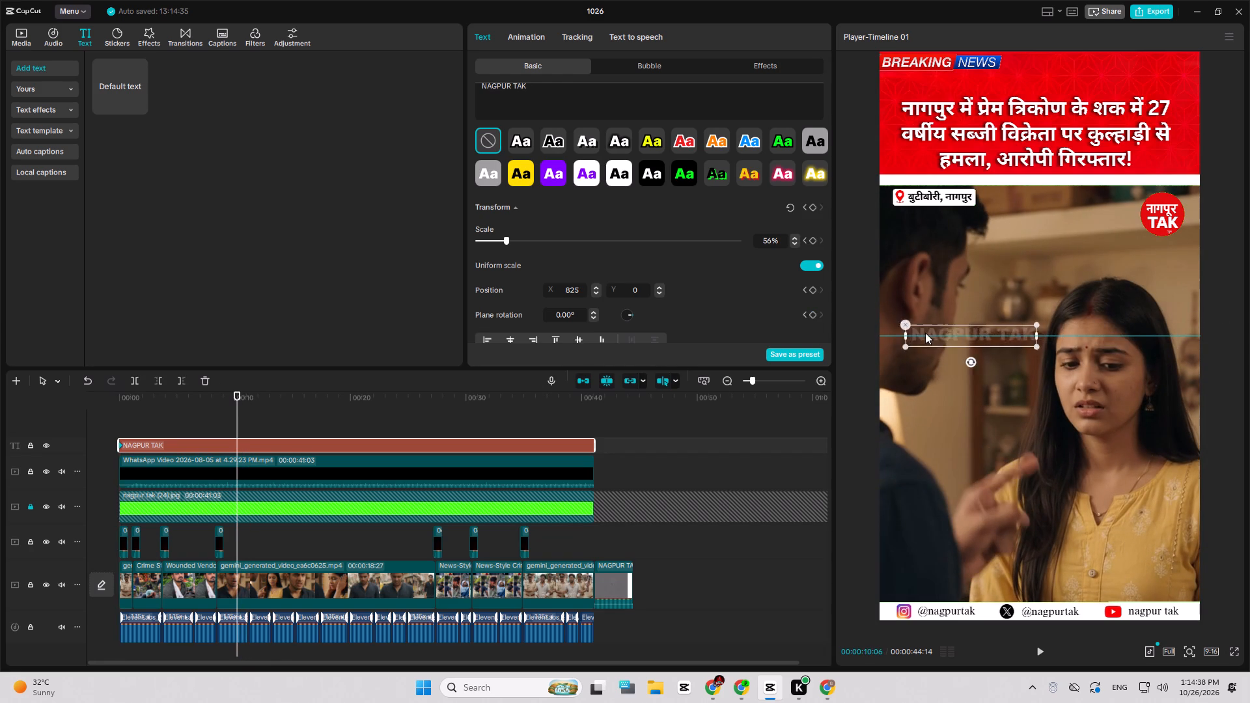
left_click_drag(925, 333, 903, 333)
left_click(350, 396)
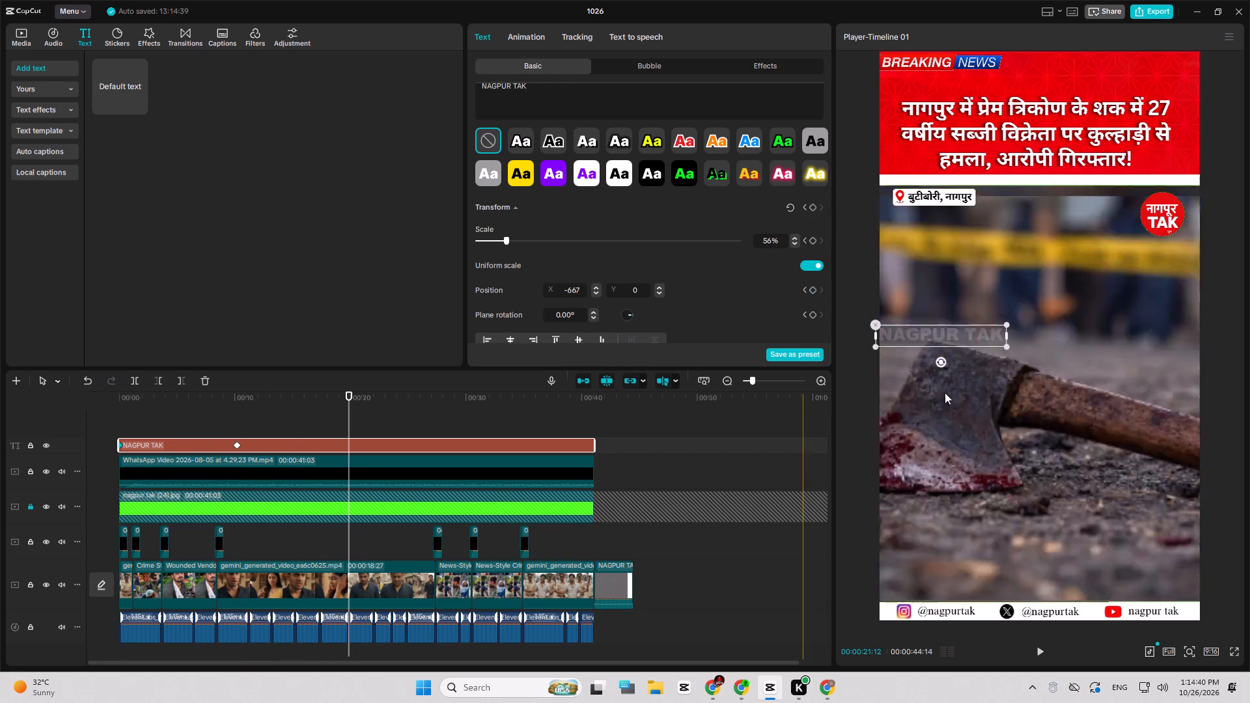
left_click_drag(926, 339, 1137, 337)
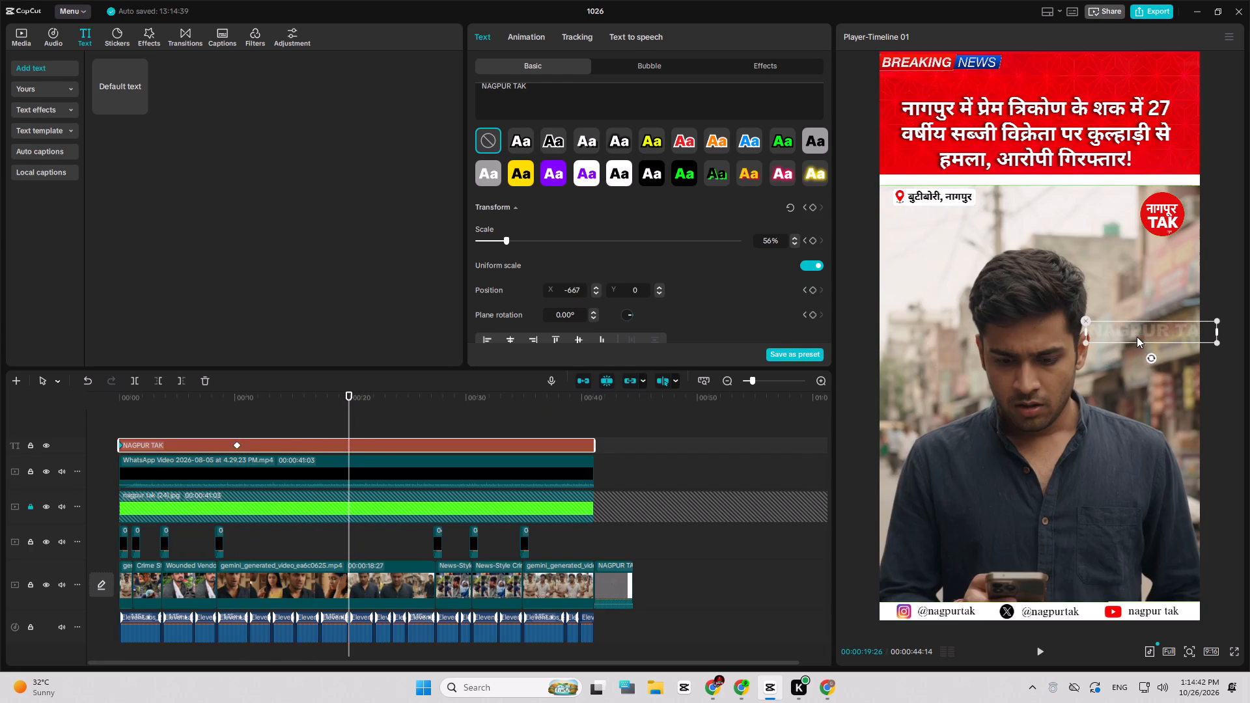
left_click_drag(1137, 337, 1137, 339)
Keyframe the watermark's horizontal position at X -638 at about 00:00:30:09 and X 610 at about 00:00:40:08, keeping Y 0.
left_click(467, 395)
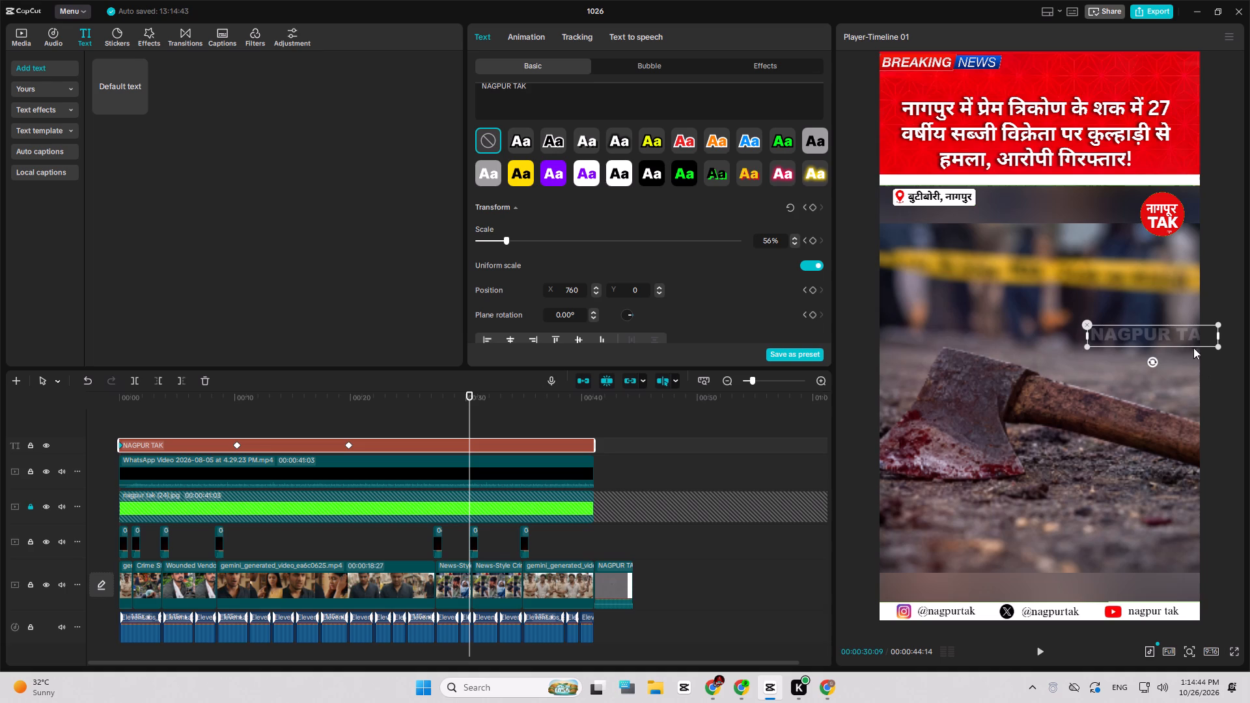
left_click_drag(1174, 336, 960, 336)
left_click_drag(1109, 337, 1023, 337)
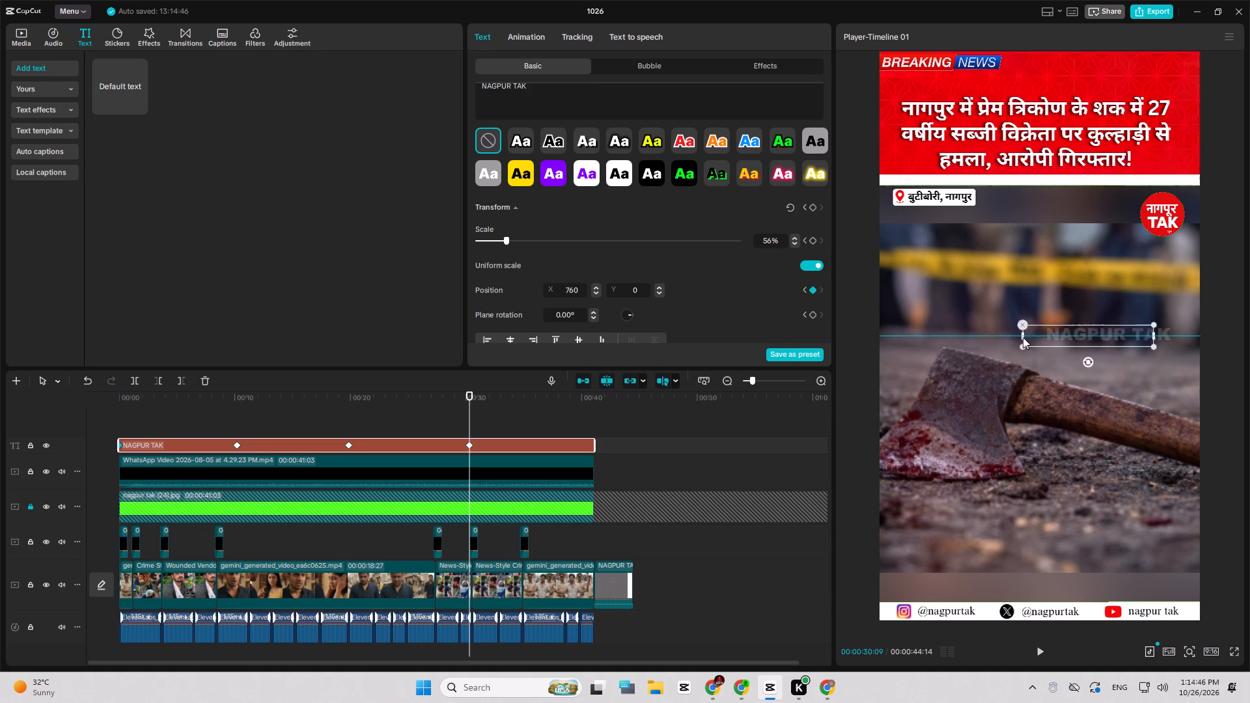
left_click_drag(1023, 337, 901, 338)
left_click(585, 395)
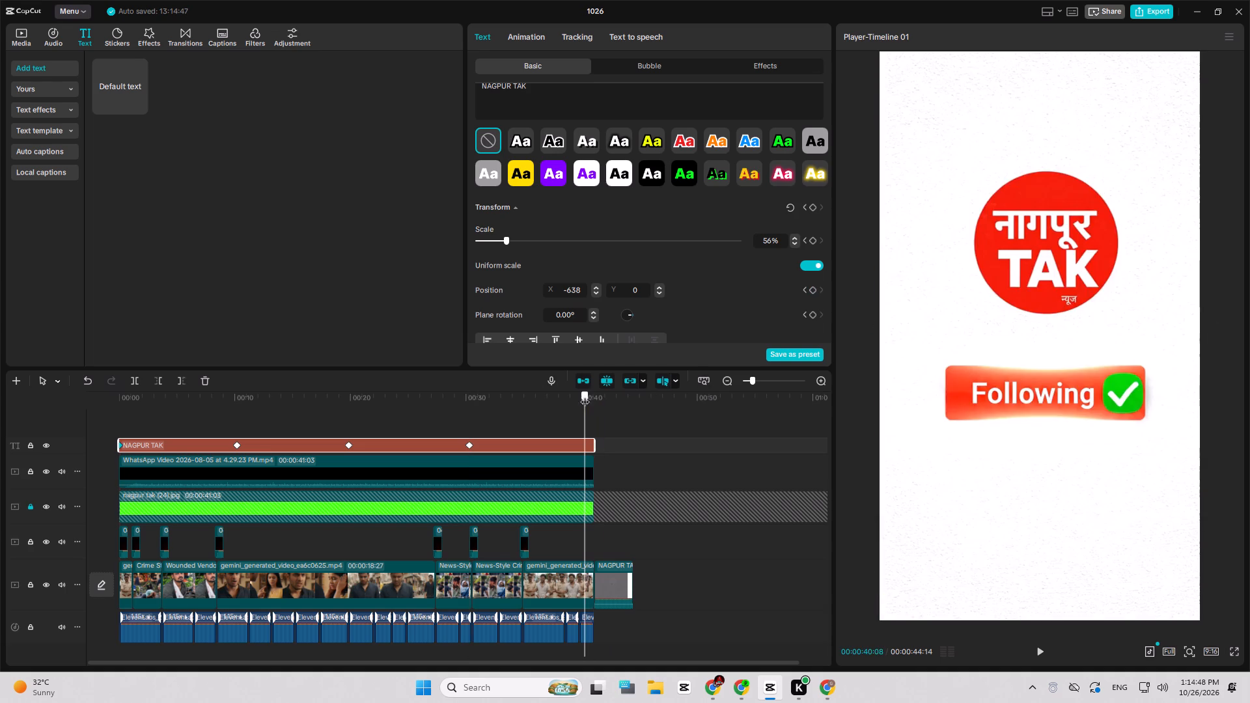
left_click_drag(956, 339, 1153, 335)
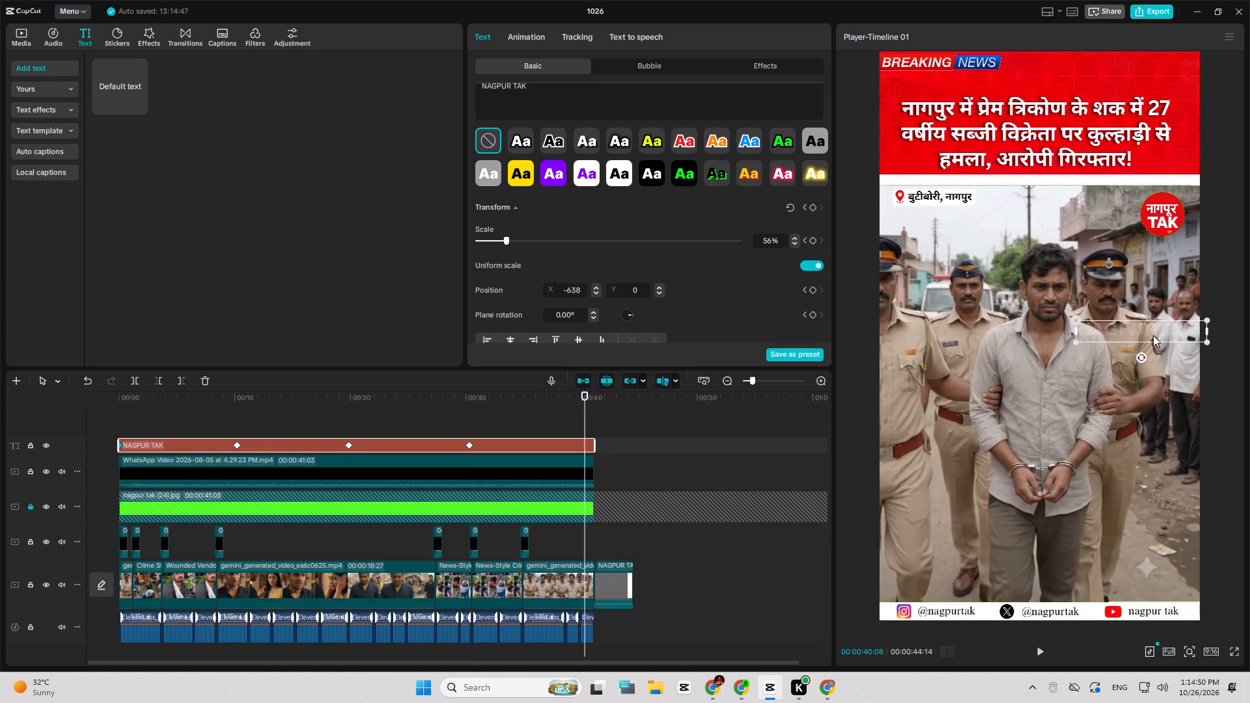
left_click_drag(1153, 335, 1156, 340)
left_click_drag(583, 448, 674, 444)
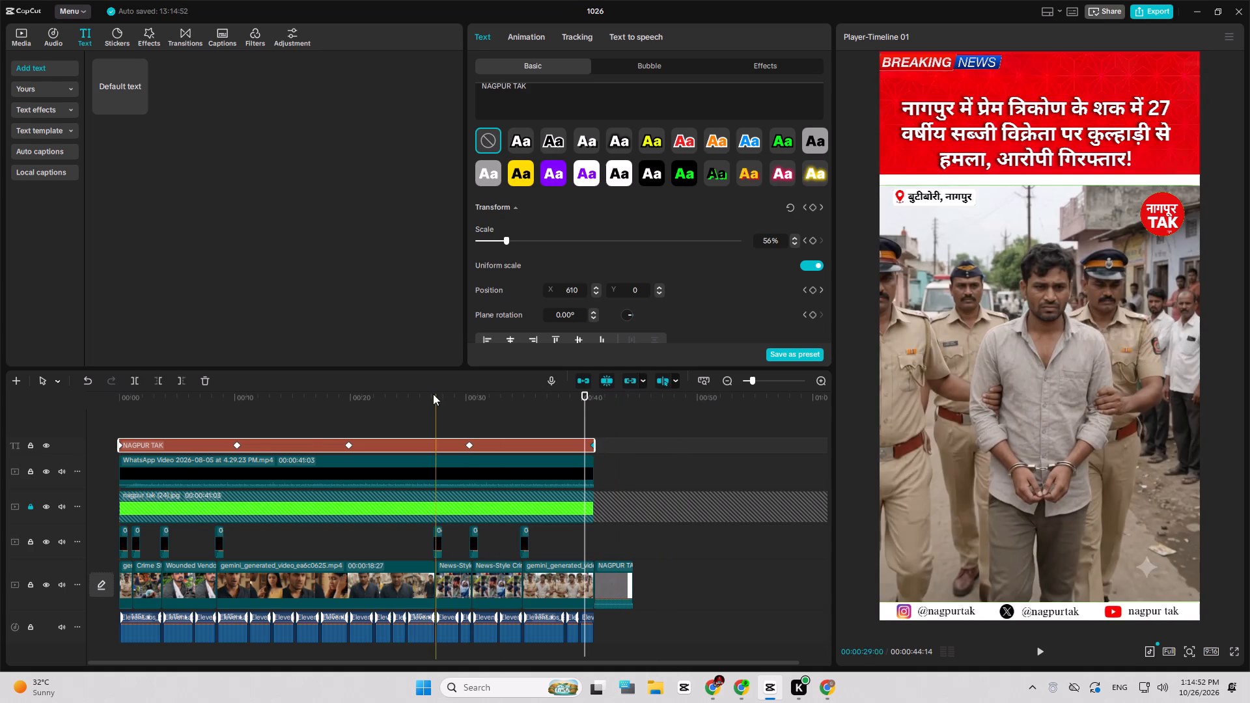
Play back the opening of the reel from the timeline's start to check the moving watermark.
left_click_drag(427, 401, 0, 415)
key("space")
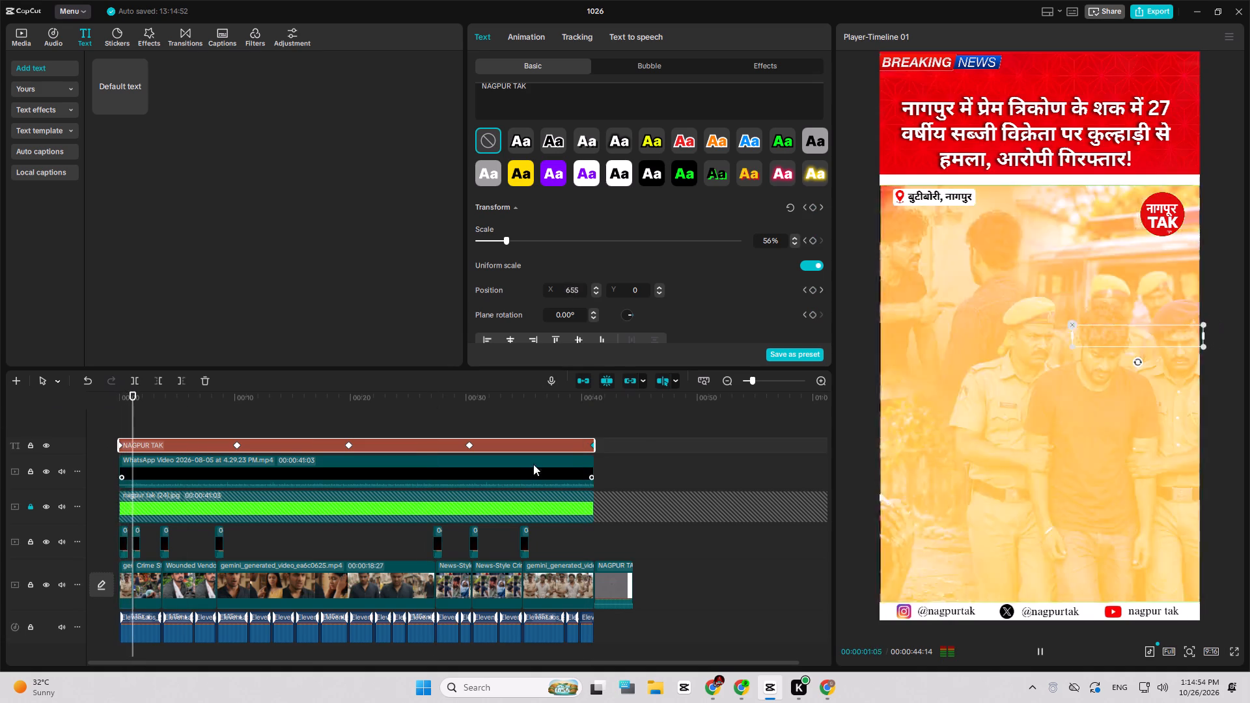
left_click(640, 428)
key("space")
Export the reel as 1026.mp4 at 1080P and 30fps with the HEVC codec and recommended bit rate.
left_click(1163, 13)
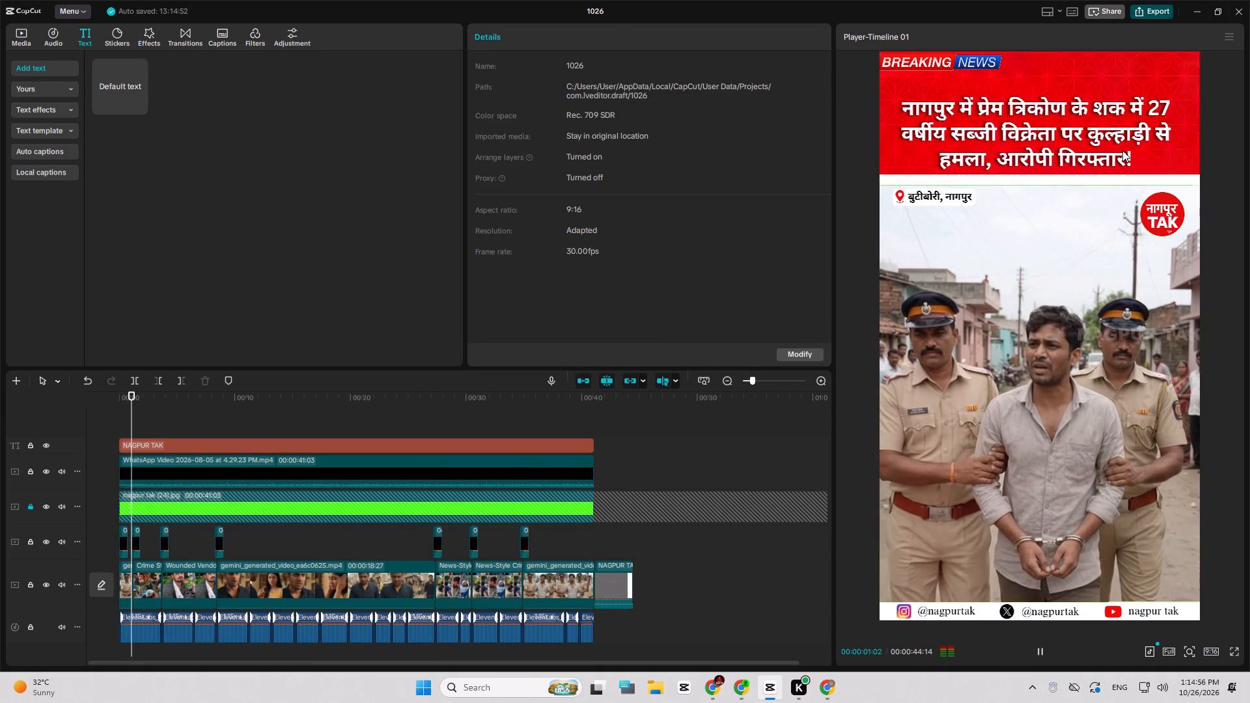
left_click(762, 535)
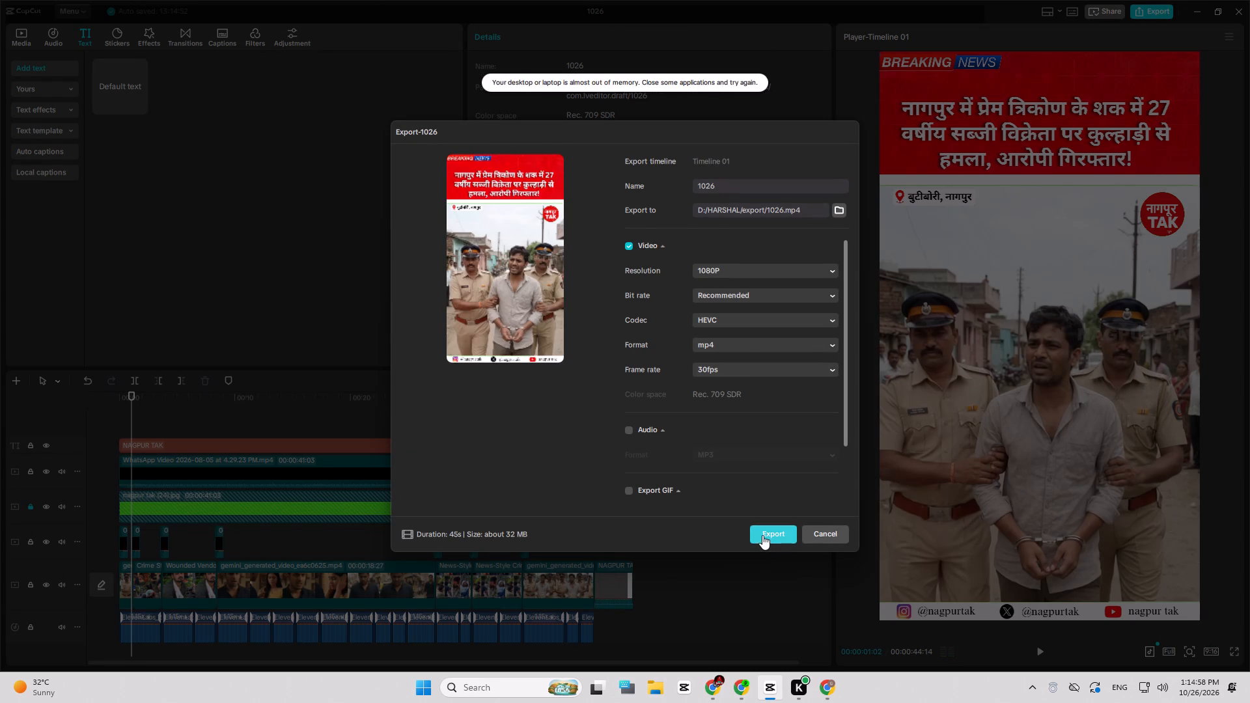
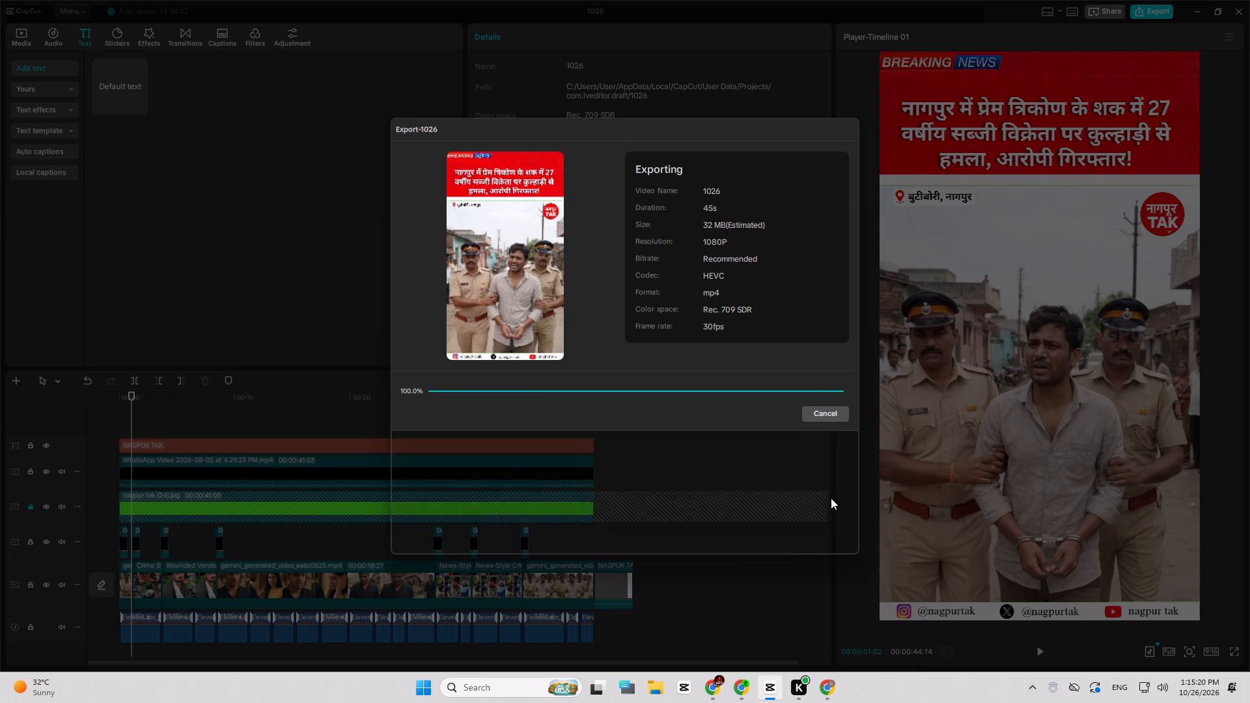
Unlock the frame overlay's track and replace nagpur tak (24).jpg with hum nagpurkar (20).jpg, keeping its place in the timeline.
left_click(812, 519)
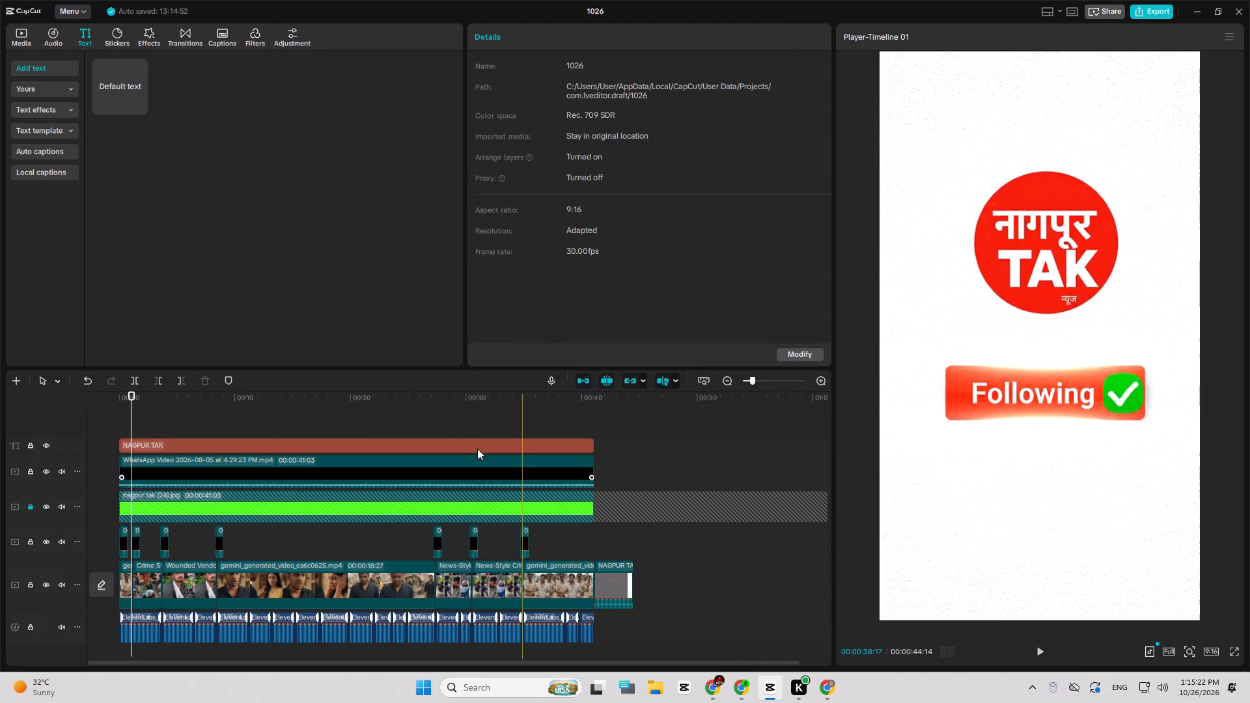
left_click_drag(211, 404, 72, 396)
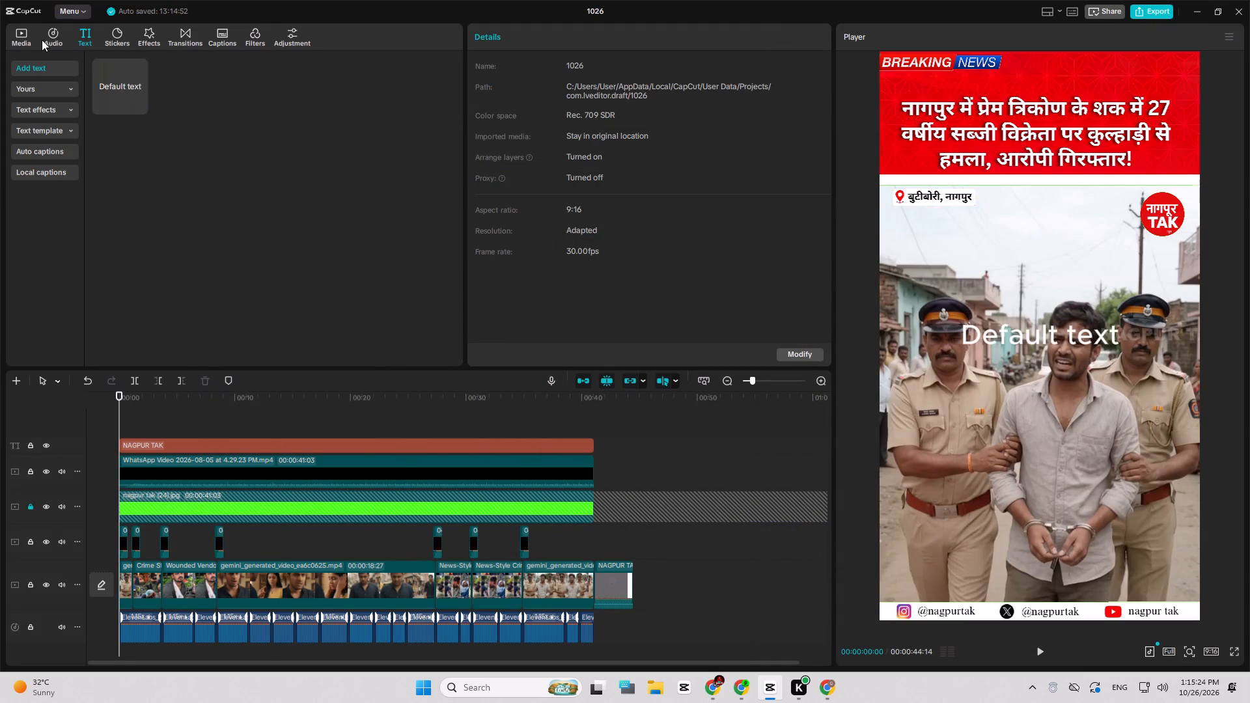
left_click(14, 25)
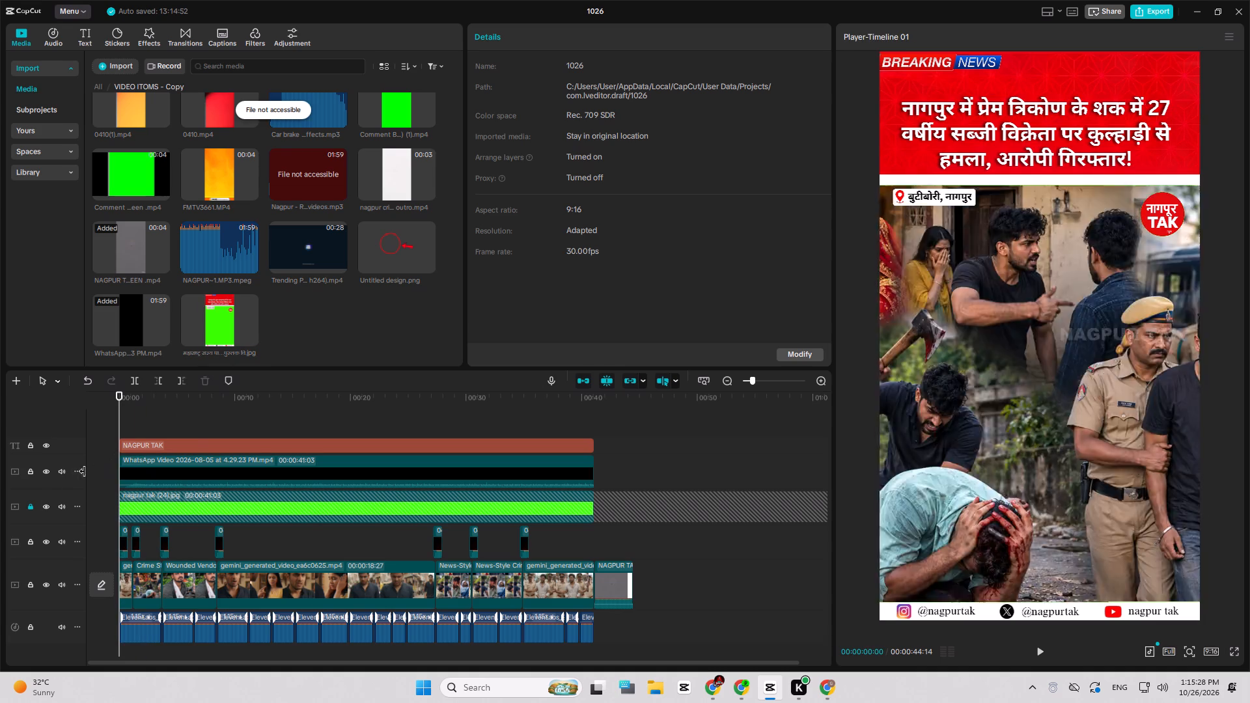
left_click(28, 507)
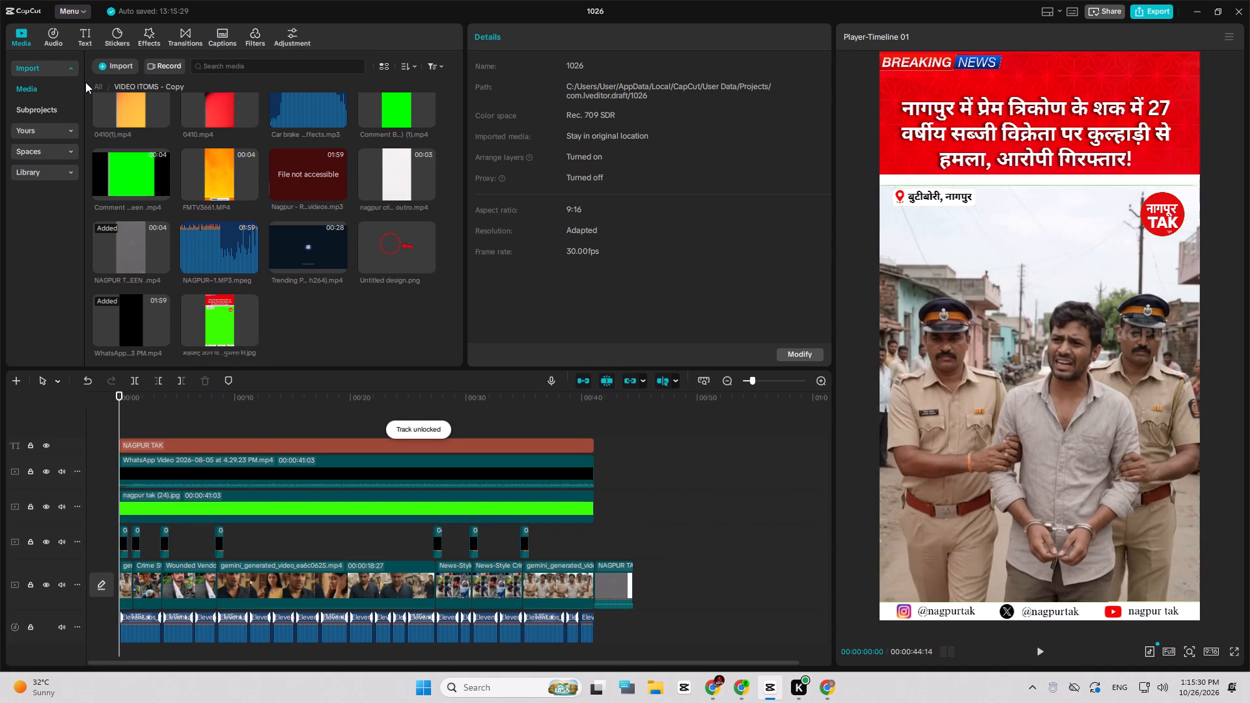
left_click(95, 81)
left_click(99, 85)
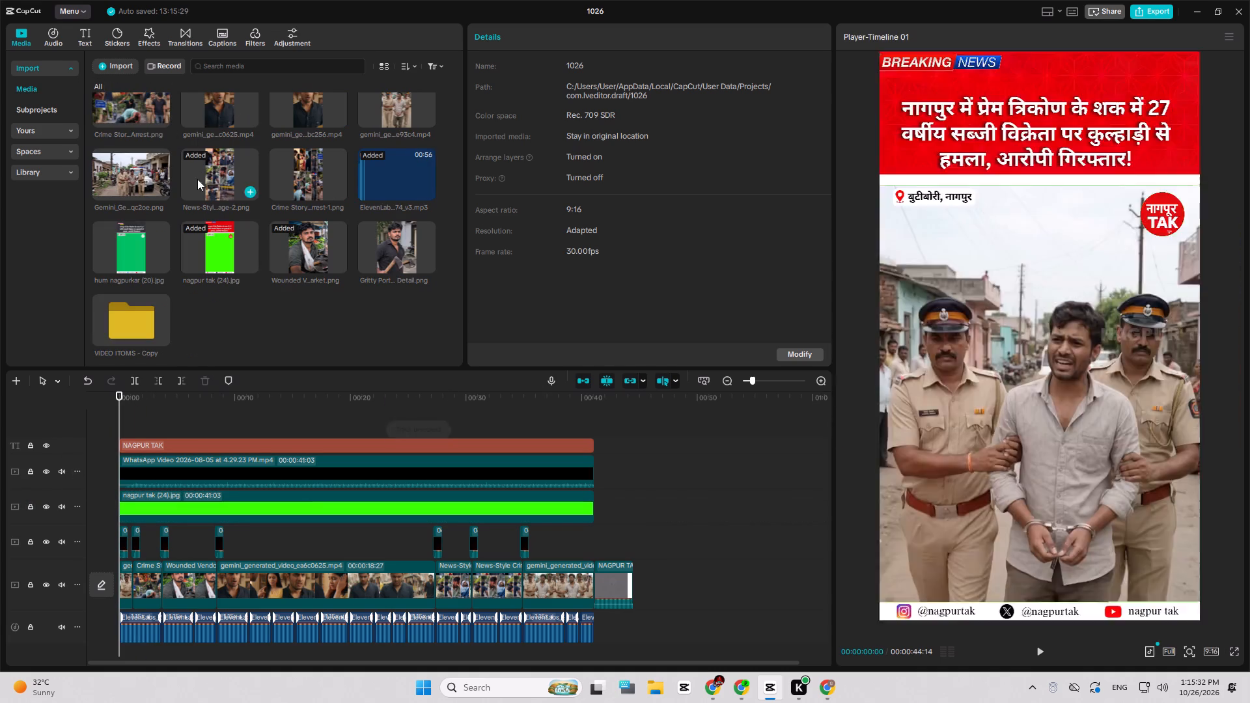
left_click_drag(141, 251, 190, 489)
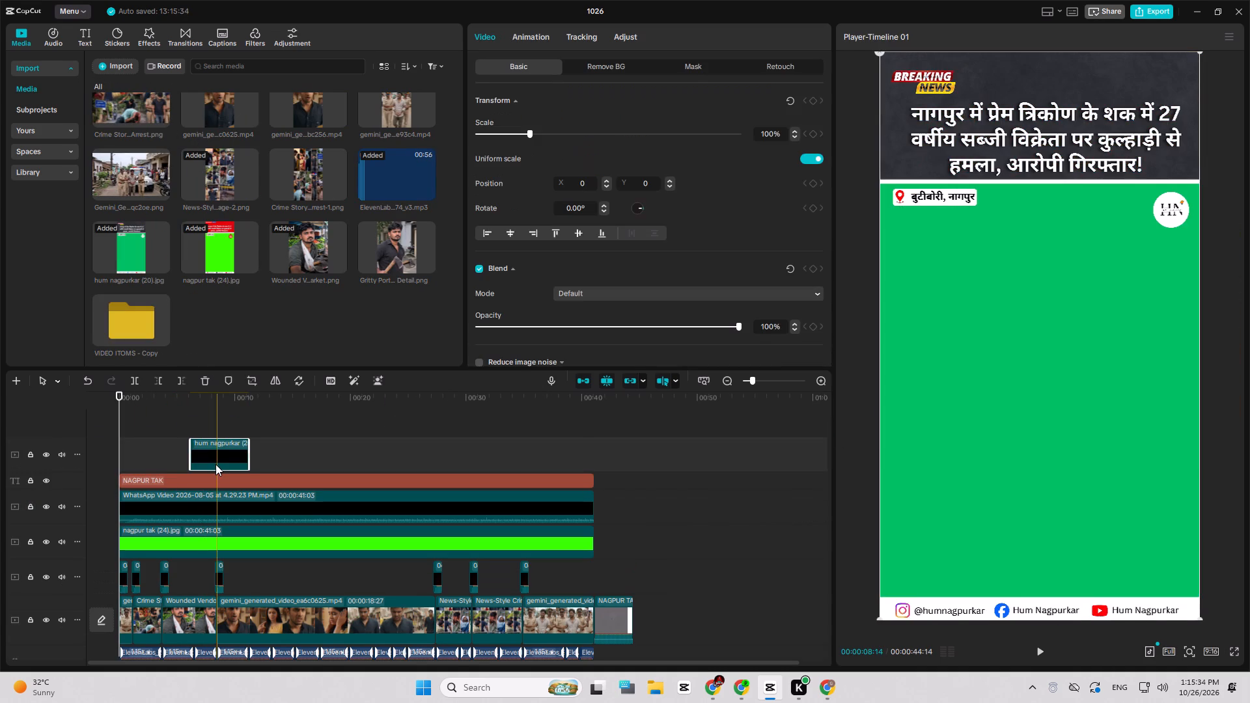
key("ctrl+z")
left_click_drag(130, 242, 183, 493)
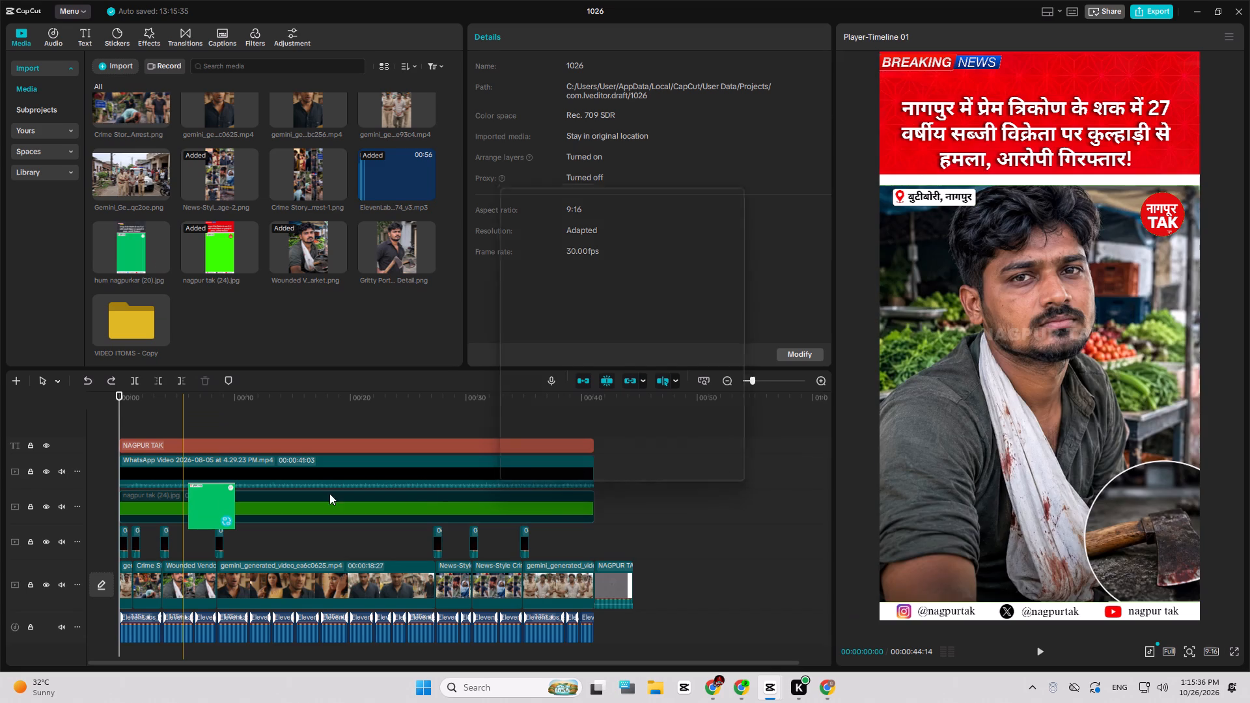
left_click(655, 478)
Key out the green area of the hum nagpurkar (20).jpg overlay by sampling its own green as the chroma key colour.
left_click(572, 495)
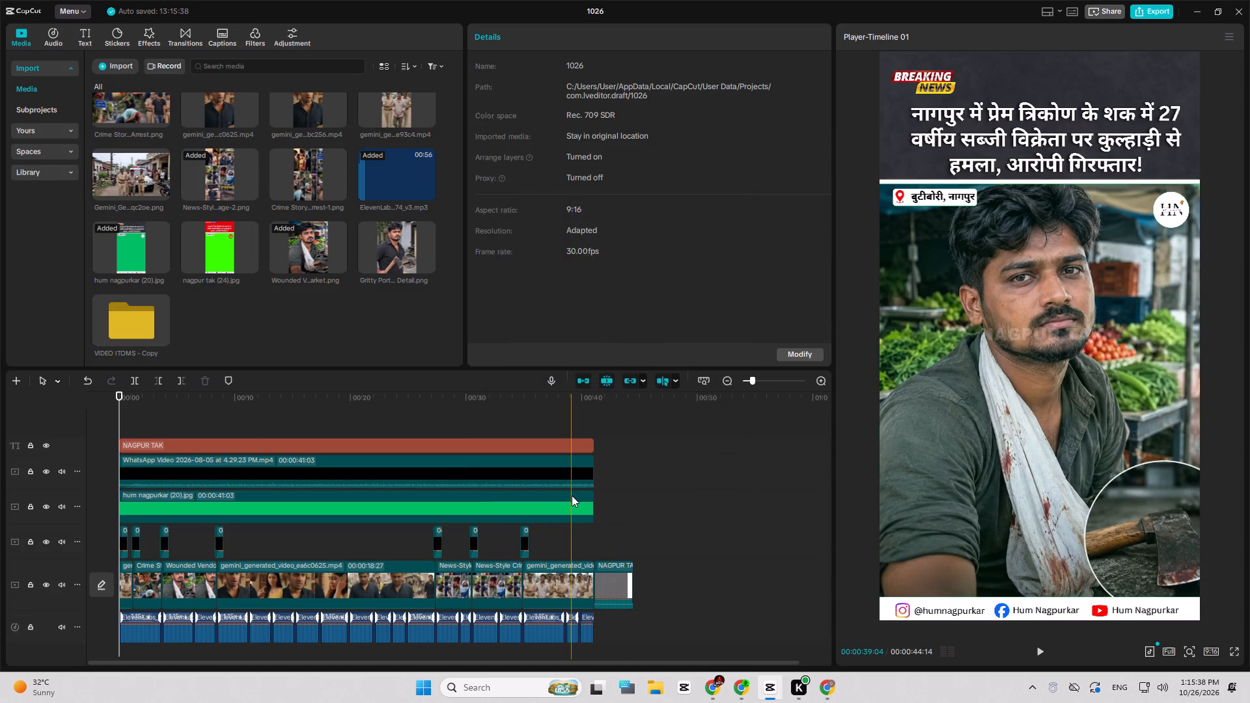
scroll(692, 273, "up", 3)
scroll(692, 273, "down", 3)
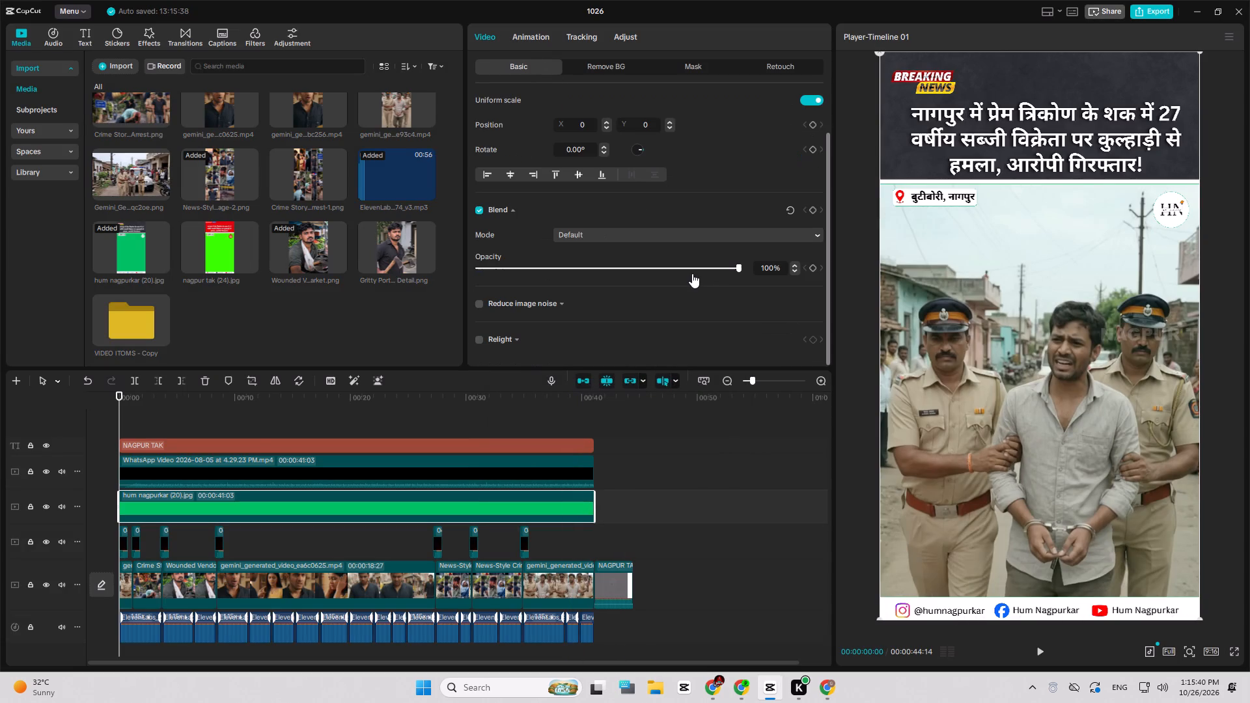
scroll(692, 273, "up", 3)
left_click(611, 68)
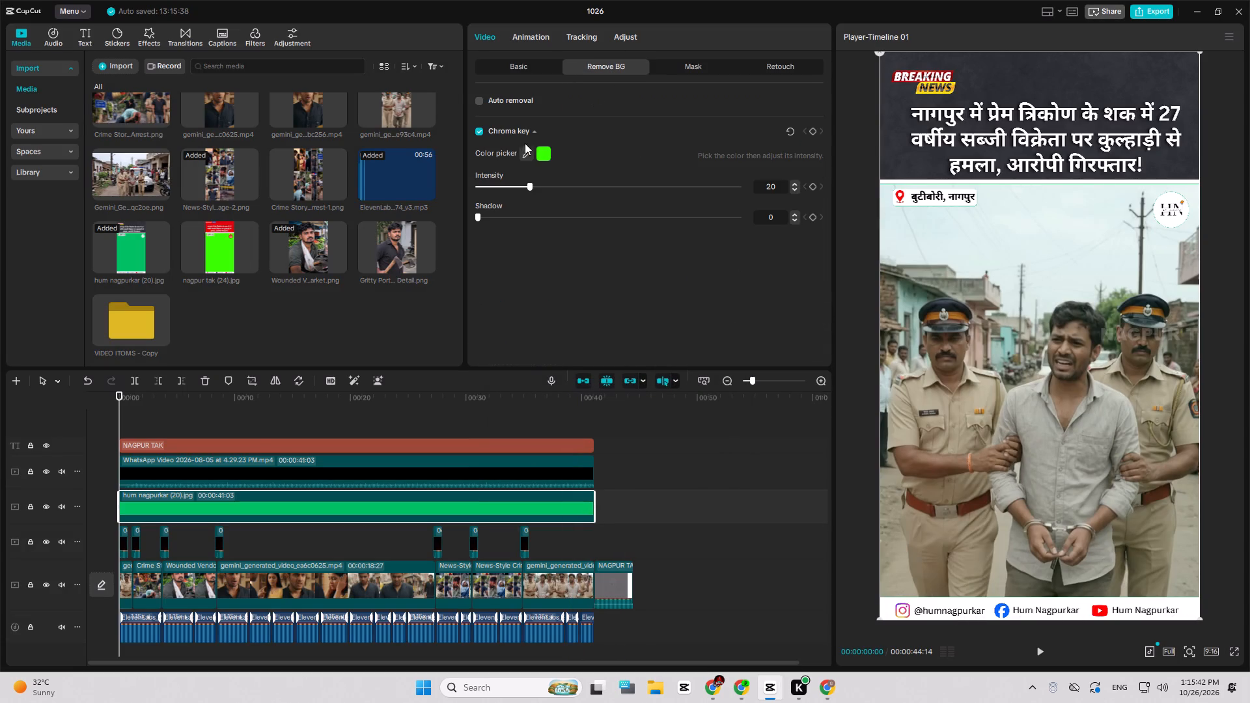
left_click(523, 152)
left_click(964, 313)
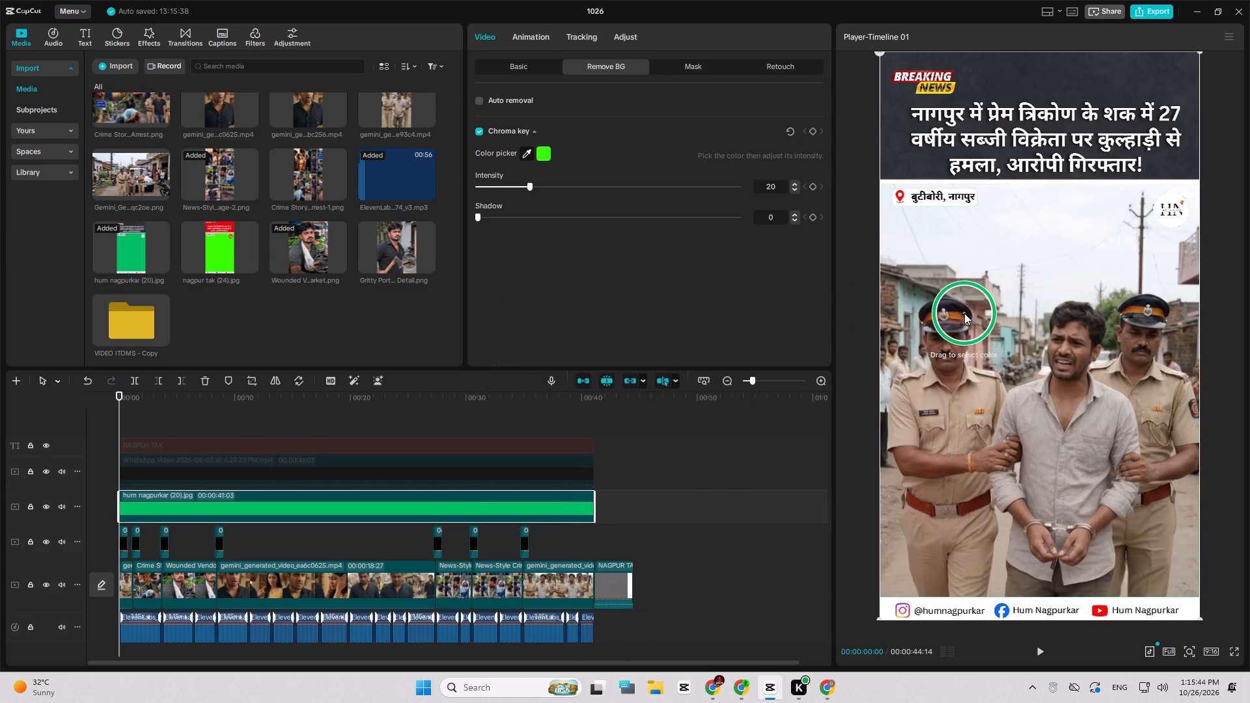
Replace the NAGPUR TAK end screen at the end of the main track with FMTV3661.MP4 from the VIDEO ITOMS - Copy folder.
left_click(628, 458)
left_click(620, 568)
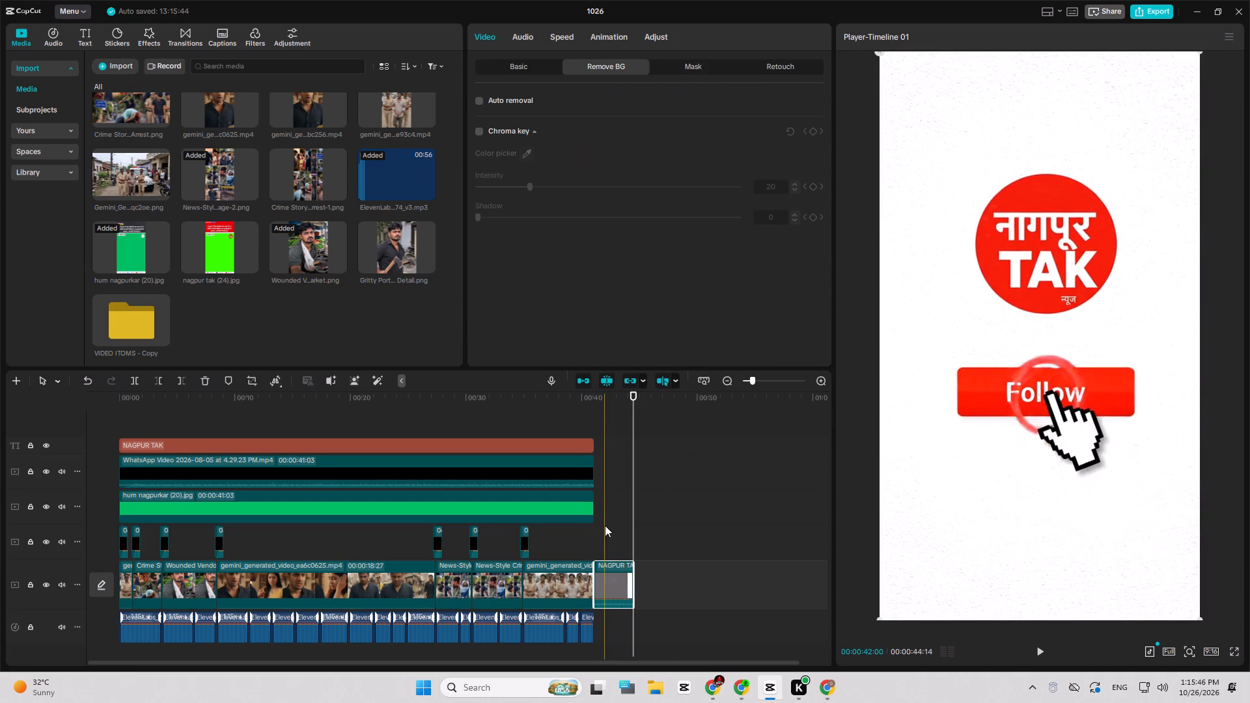
key("Delete")
double_click(124, 324)
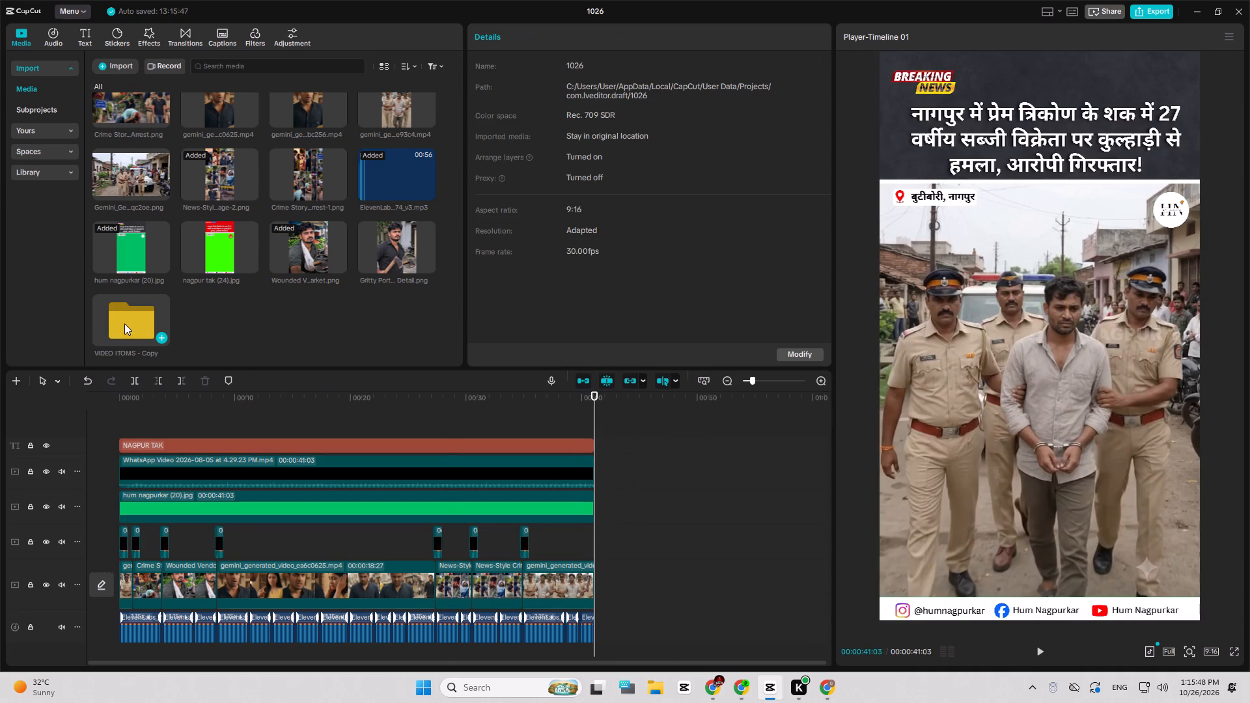
left_click(247, 193)
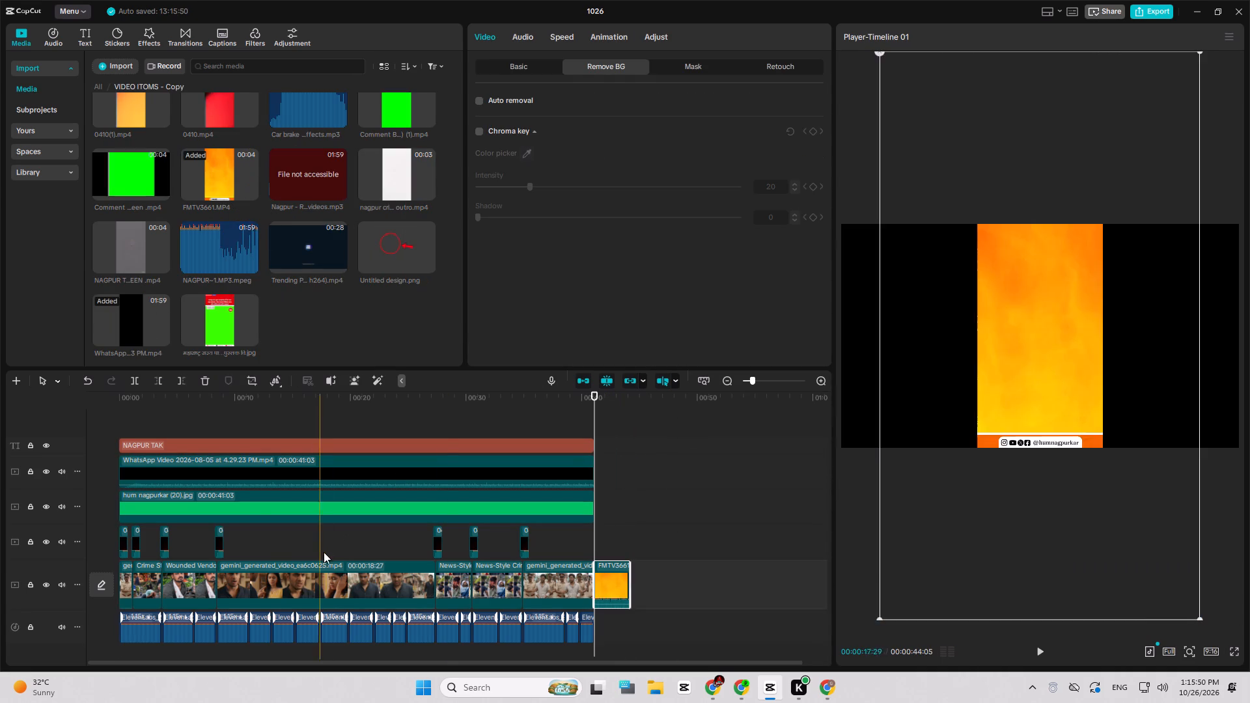
Change the moving watermark's text to HUM NAGPURKAR.
left_click_drag(252, 404, 78, 401)
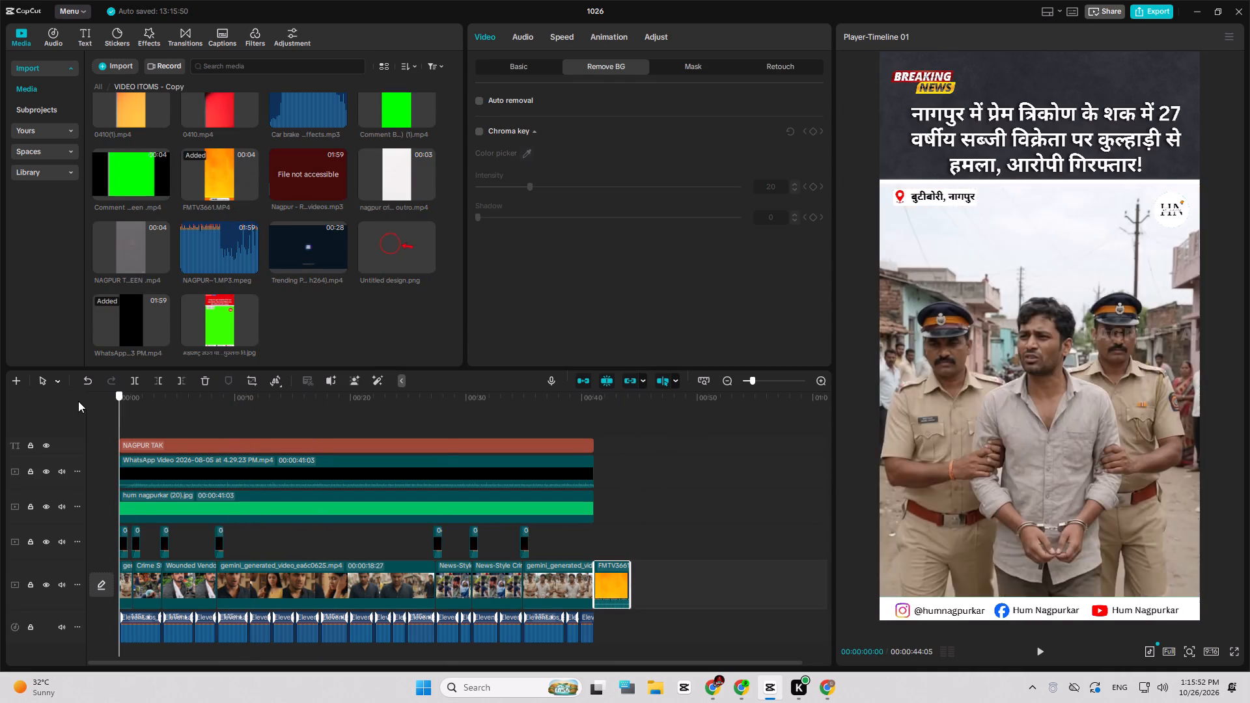
left_click_drag(78, 401, 62, 401)
left_click(176, 447)
left_click_drag(551, 105, 483, 79)
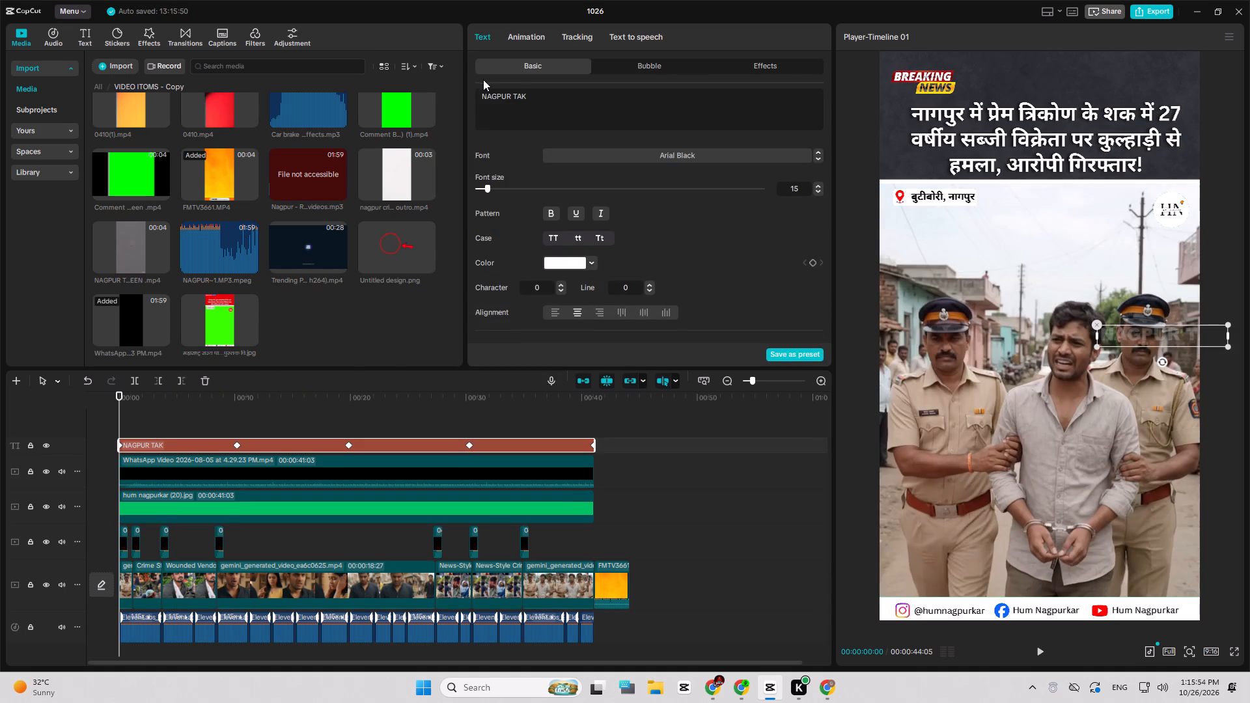
left_click_drag(483, 79, 477, 79)
type("HUM NAGPURKAR")
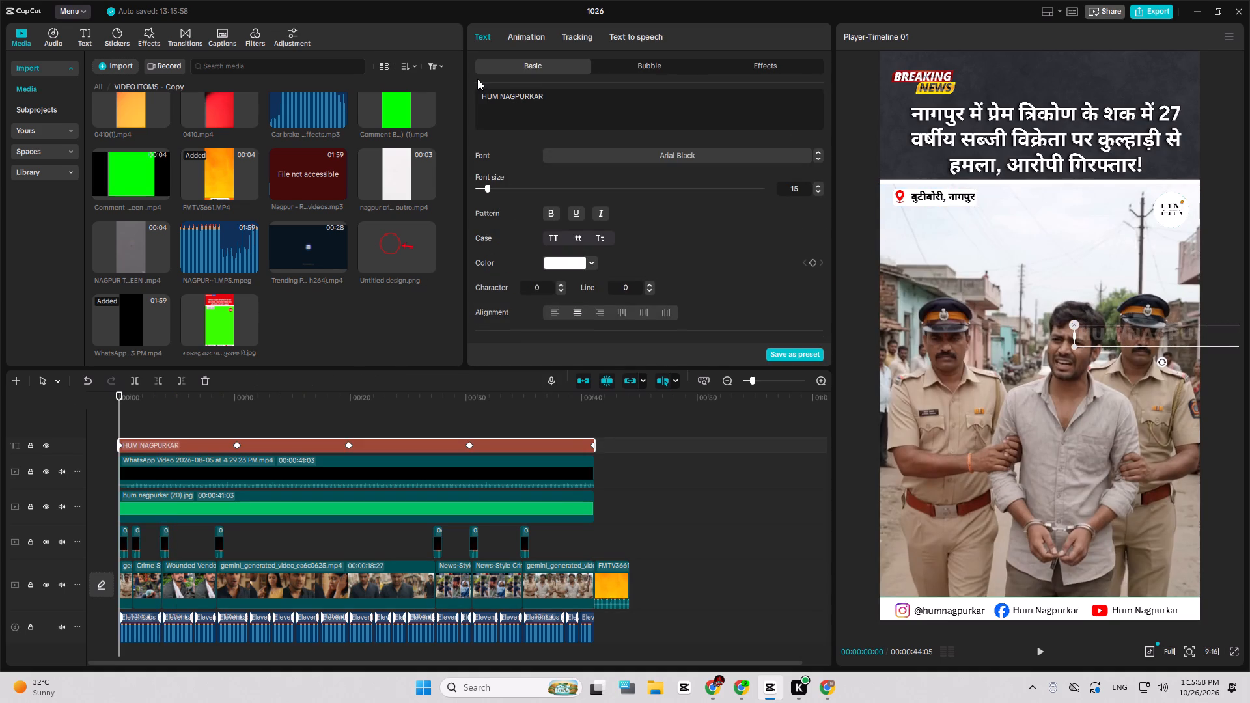
left_click(681, 229)
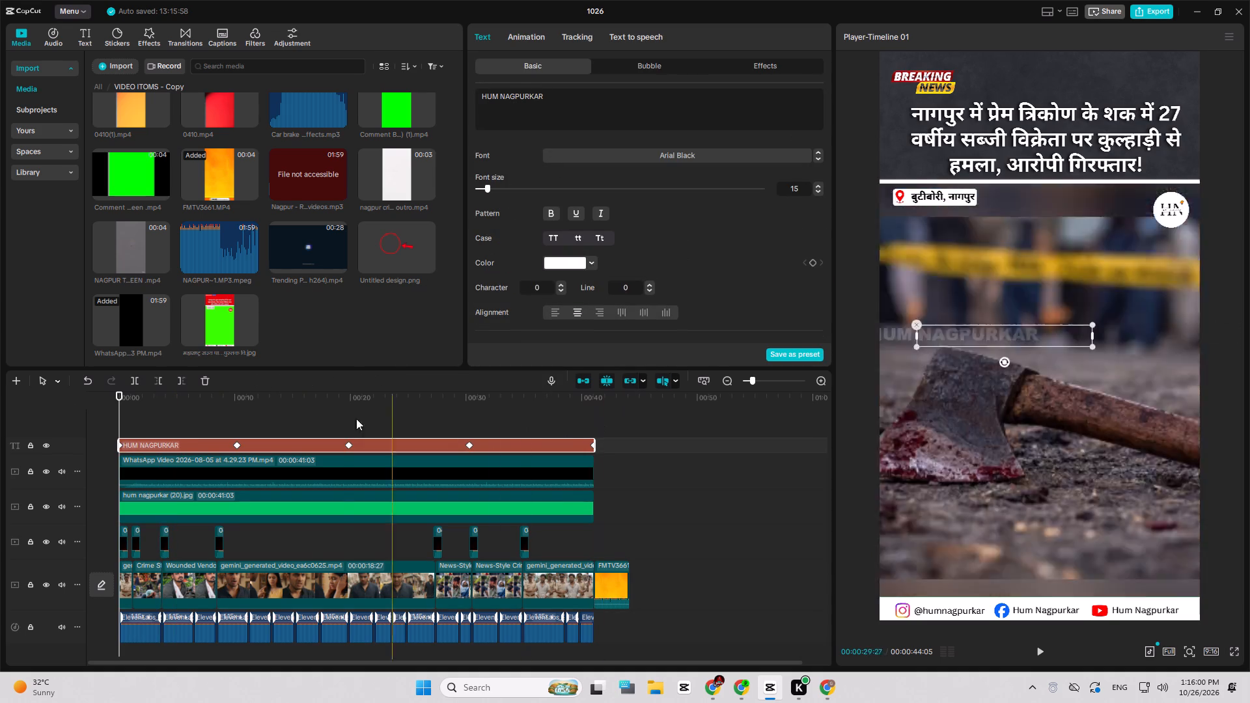
Play back the opening of the reel from the timeline's start to check the rebranded watermark and frame.
key("space")
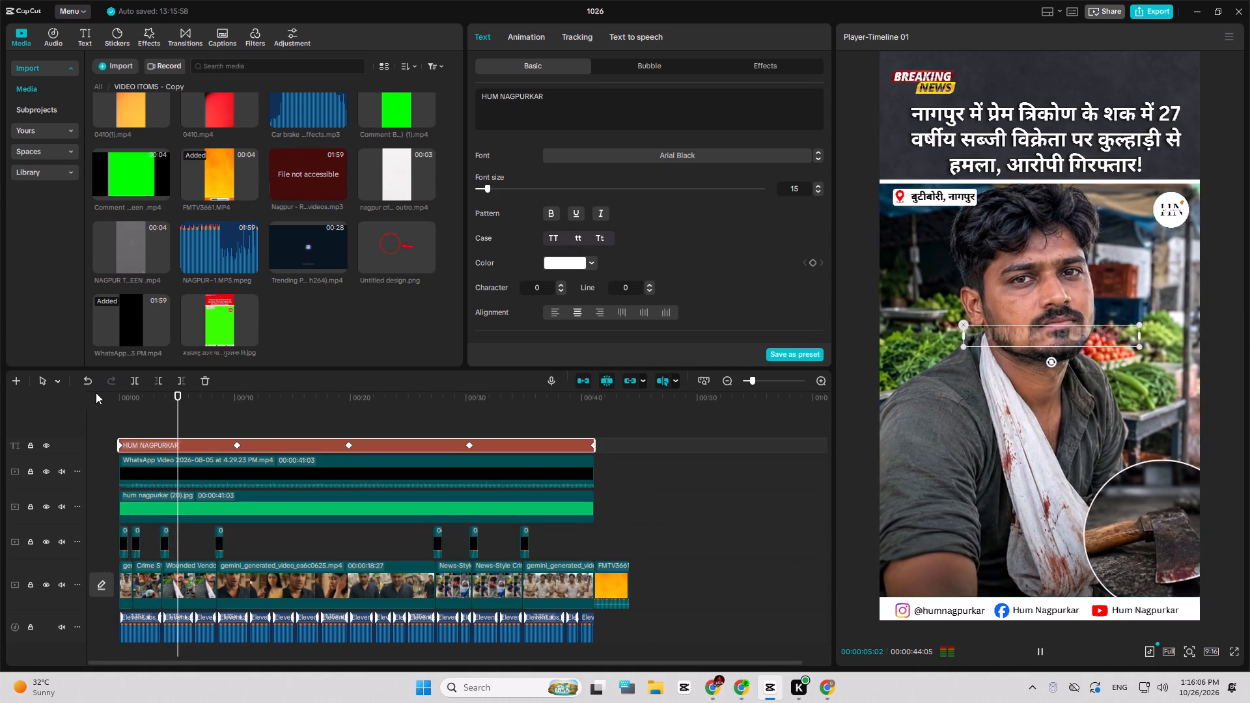
key("space")
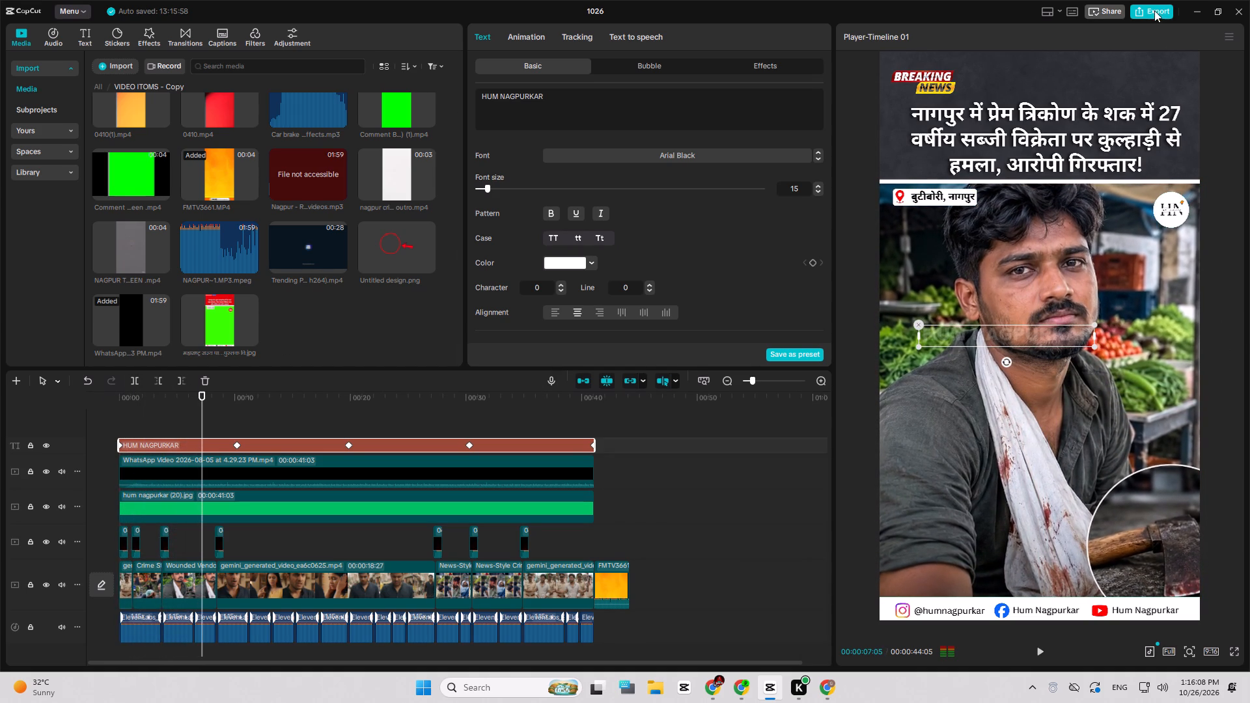
Export the Hum Nagpurkar version of the reel under the name 1026 without sharing it online.
left_click(1154, 10)
left_click(766, 531)
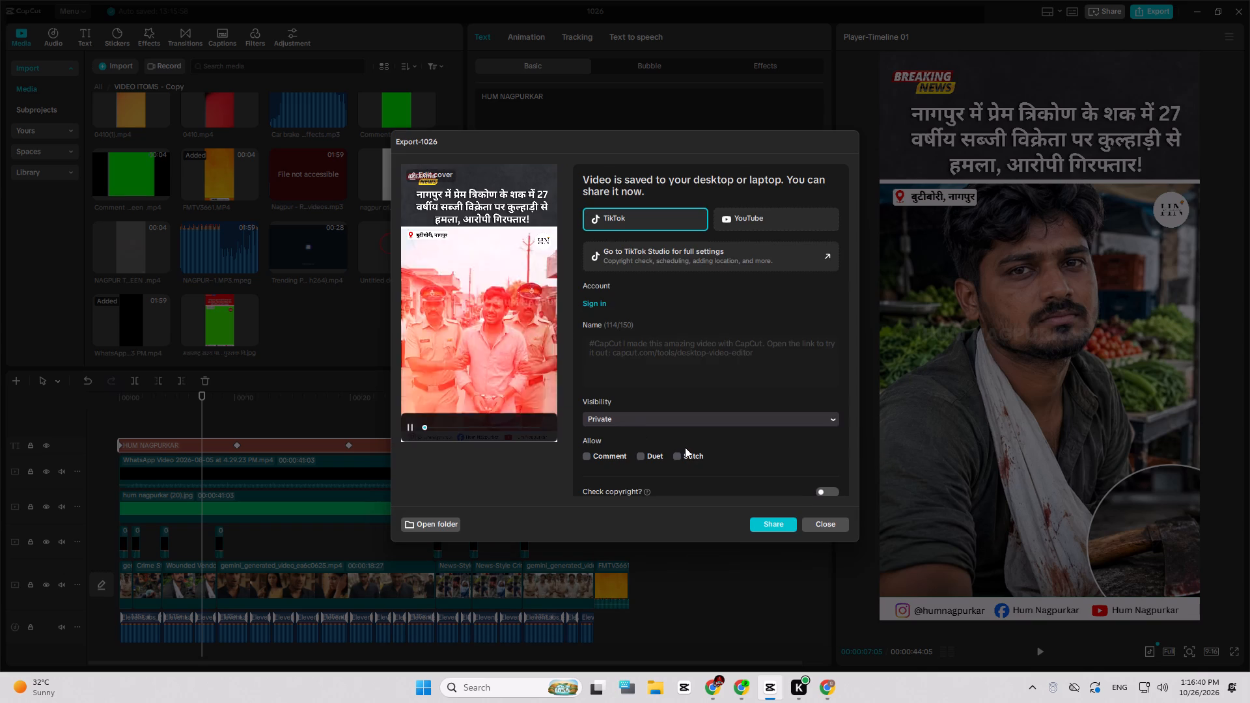
left_click(827, 526)
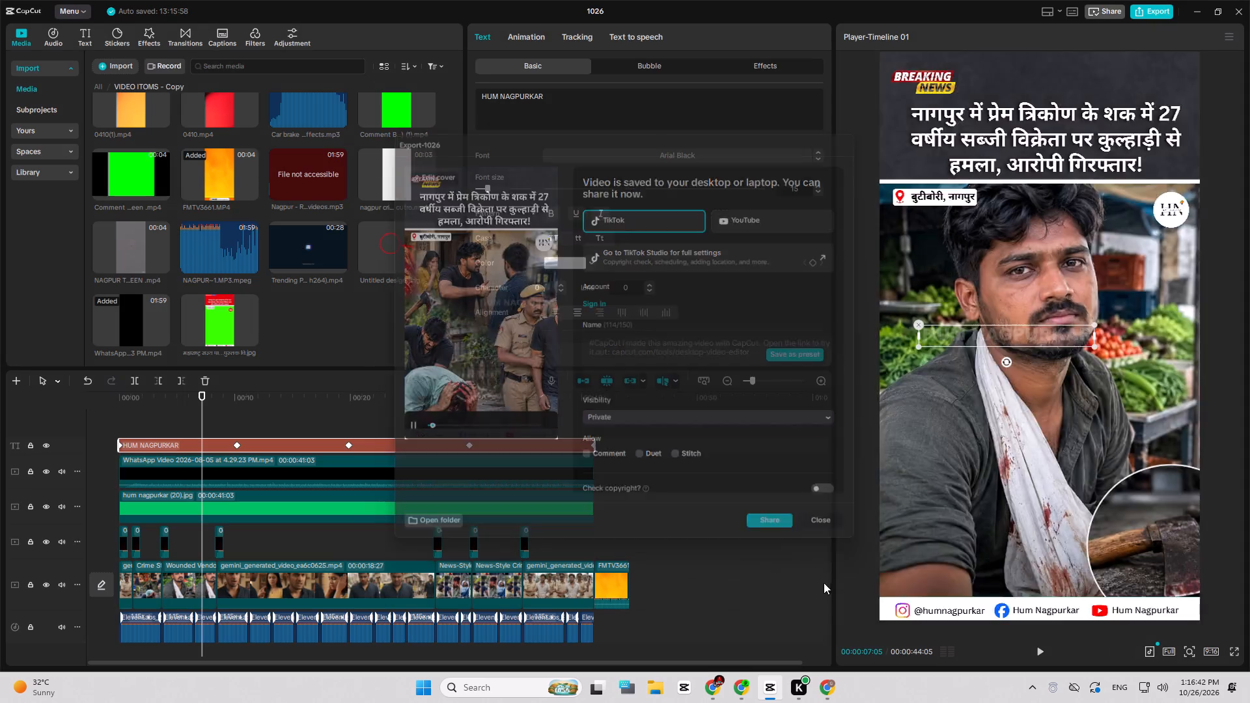
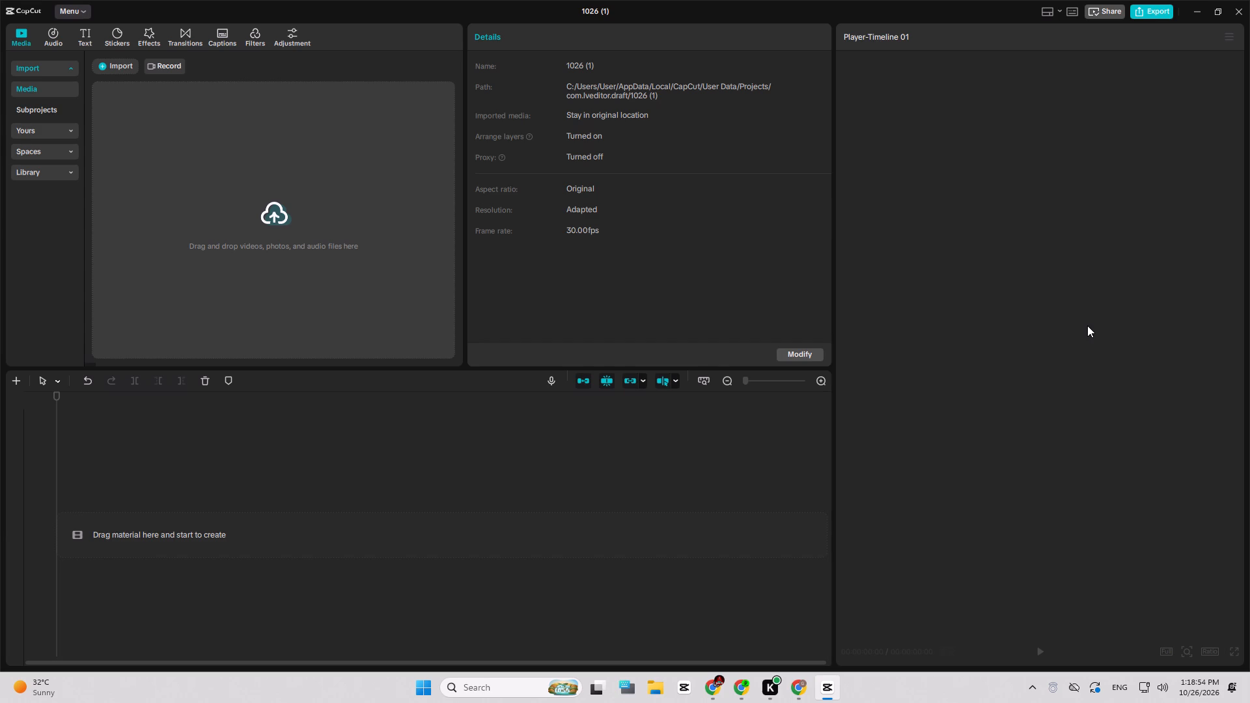
Import WhatsApp Video 2026-10-26 at 12.47.45 PM.mp4 and place it on the timeline.
left_click(414, 241)
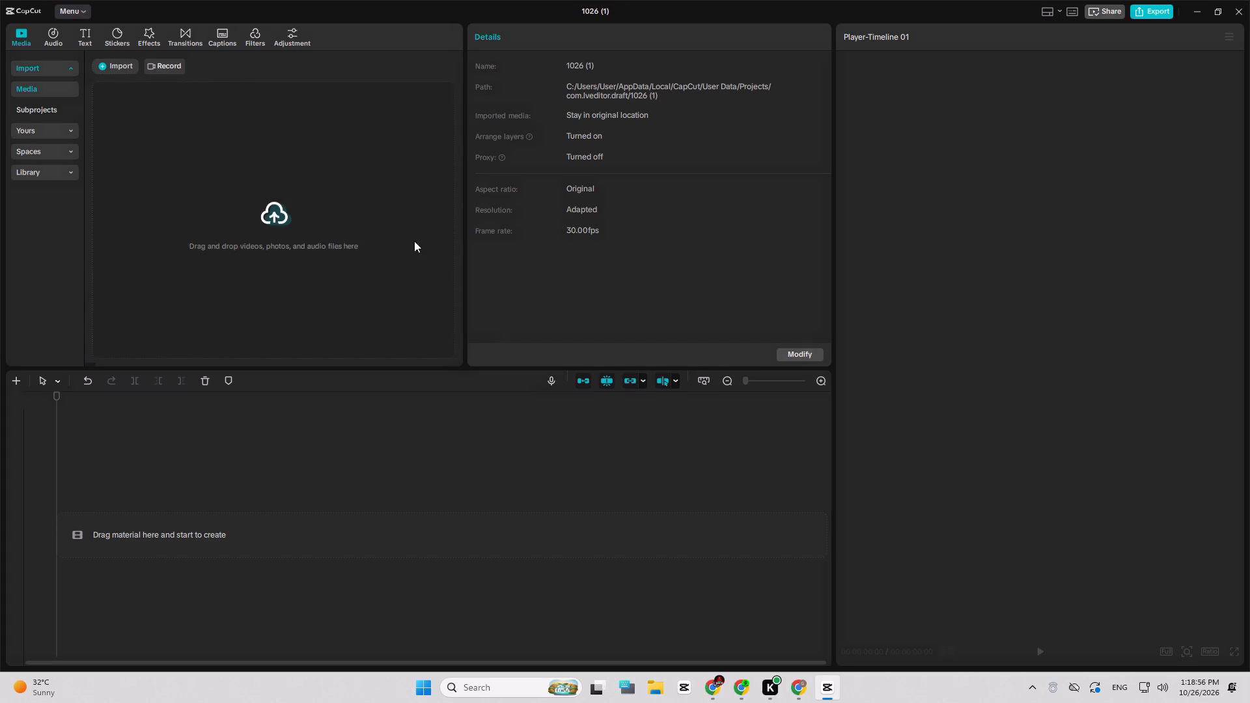
Import WhatsApp Video 2026-10-26 at 12.47.45 PM.mp4 from the Downloads folder and place it at the start of the main track.
left_click(288, 236)
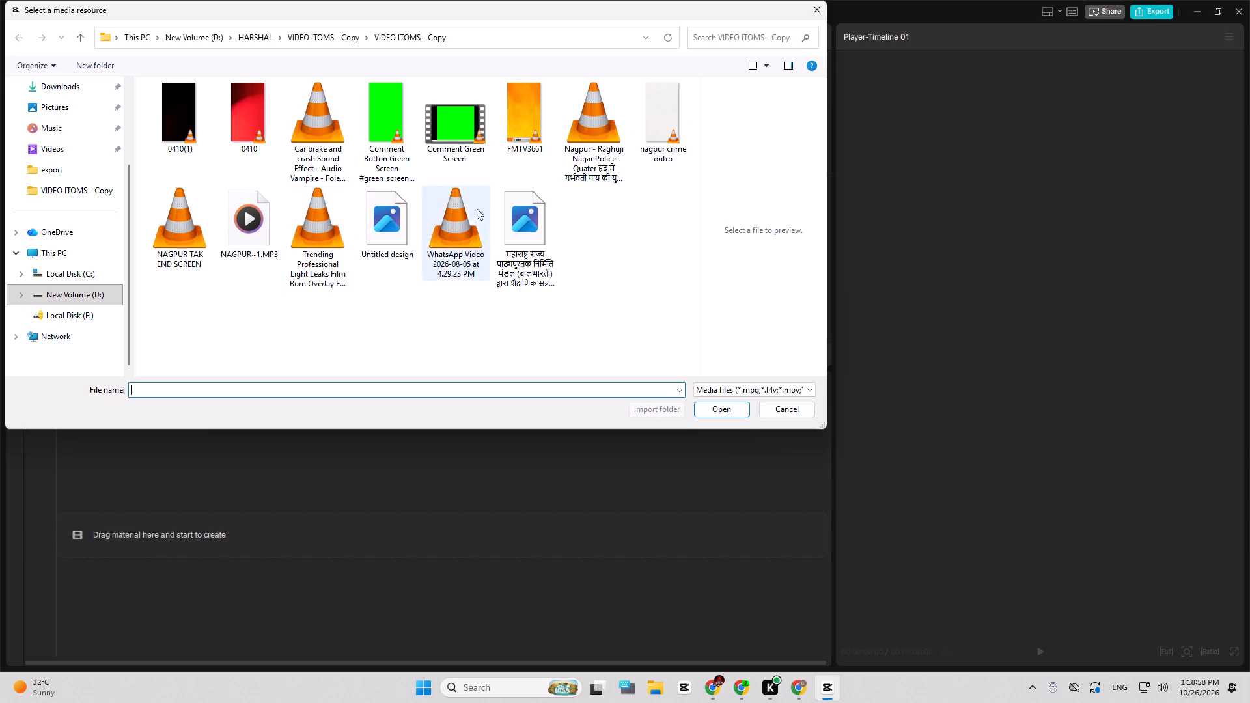
scroll(66, 243, "up", 2)
left_click(85, 201)
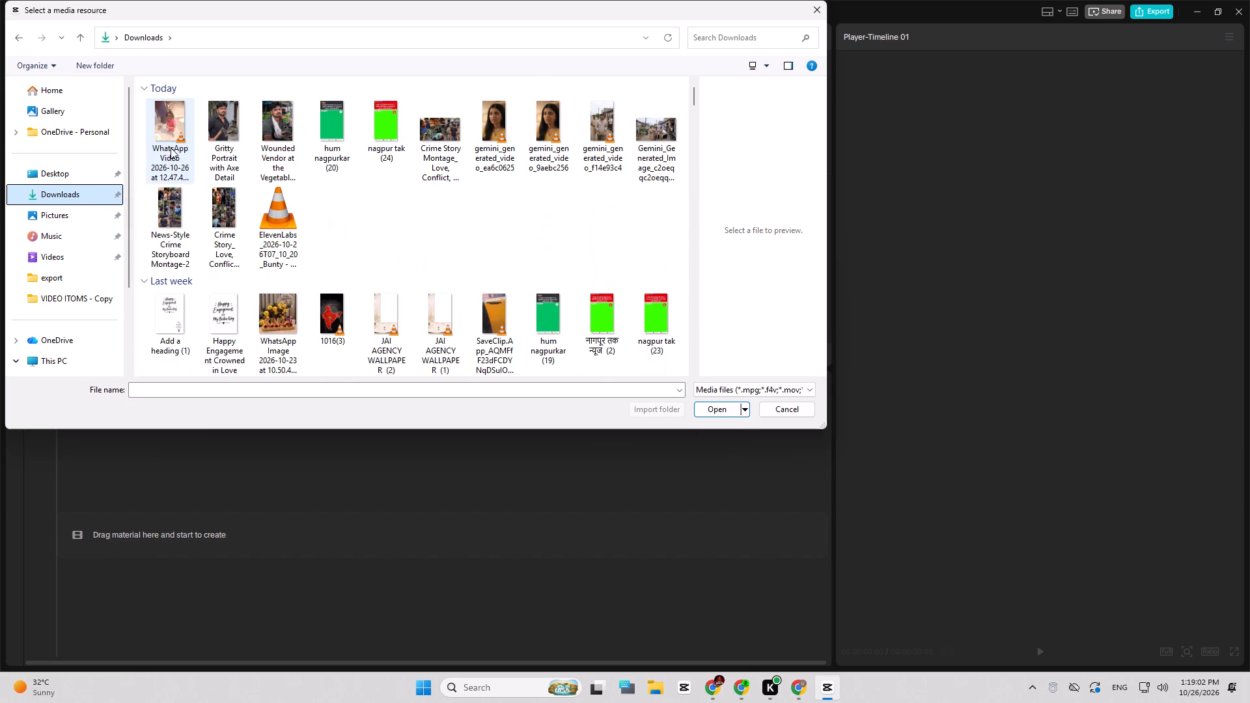
double_click(171, 148)
left_click_drag(131, 126, 133, 444)
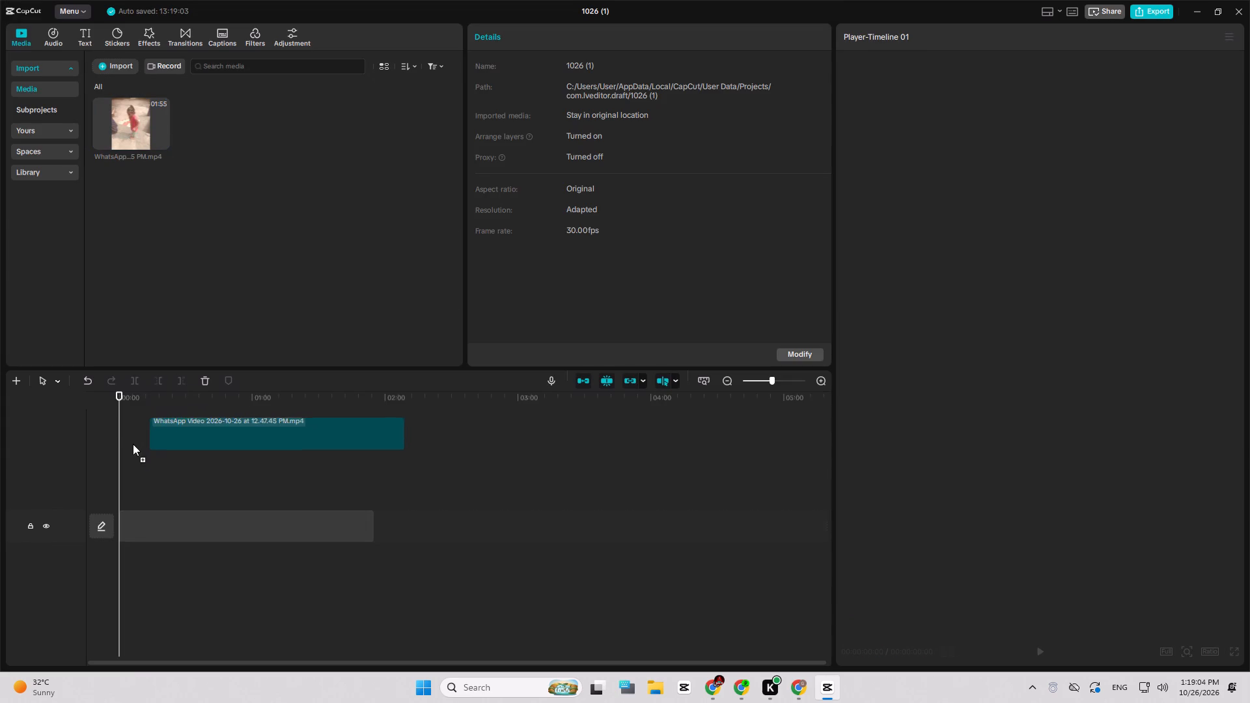
left_click_drag(133, 444, 132, 445)
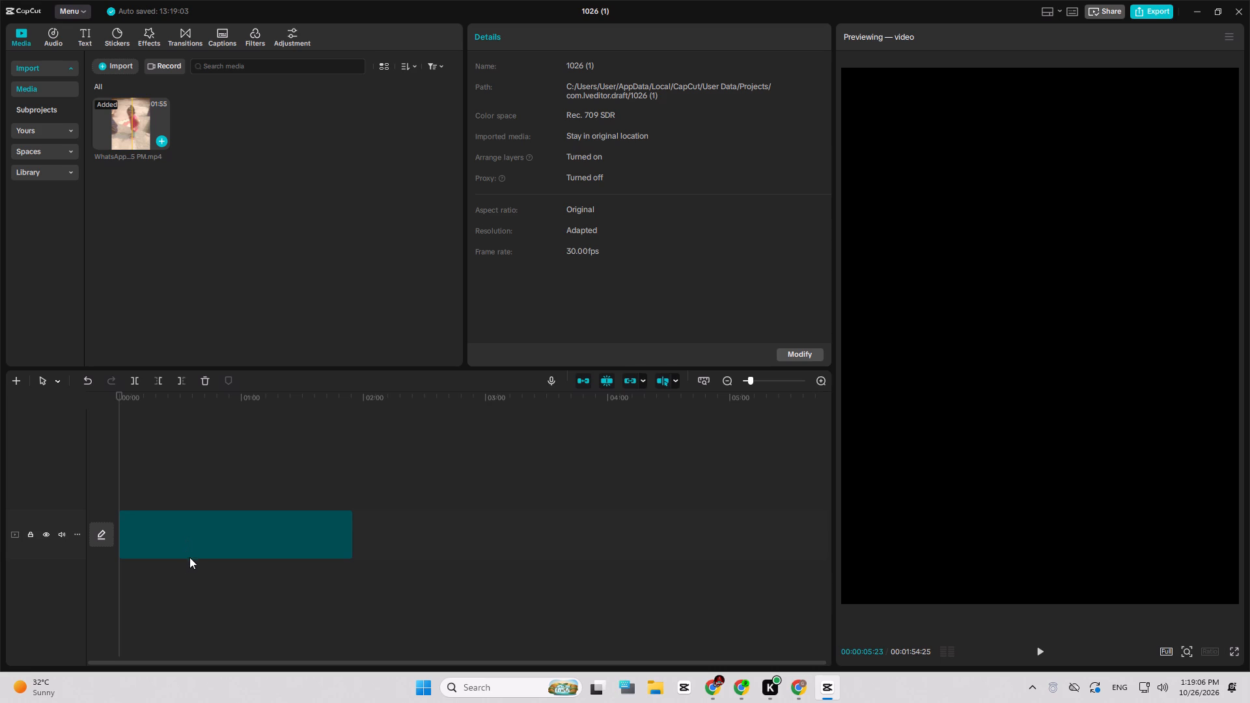
Set the project's aspect ratio to 9:16 for the WhatsApp video.
left_click(217, 534)
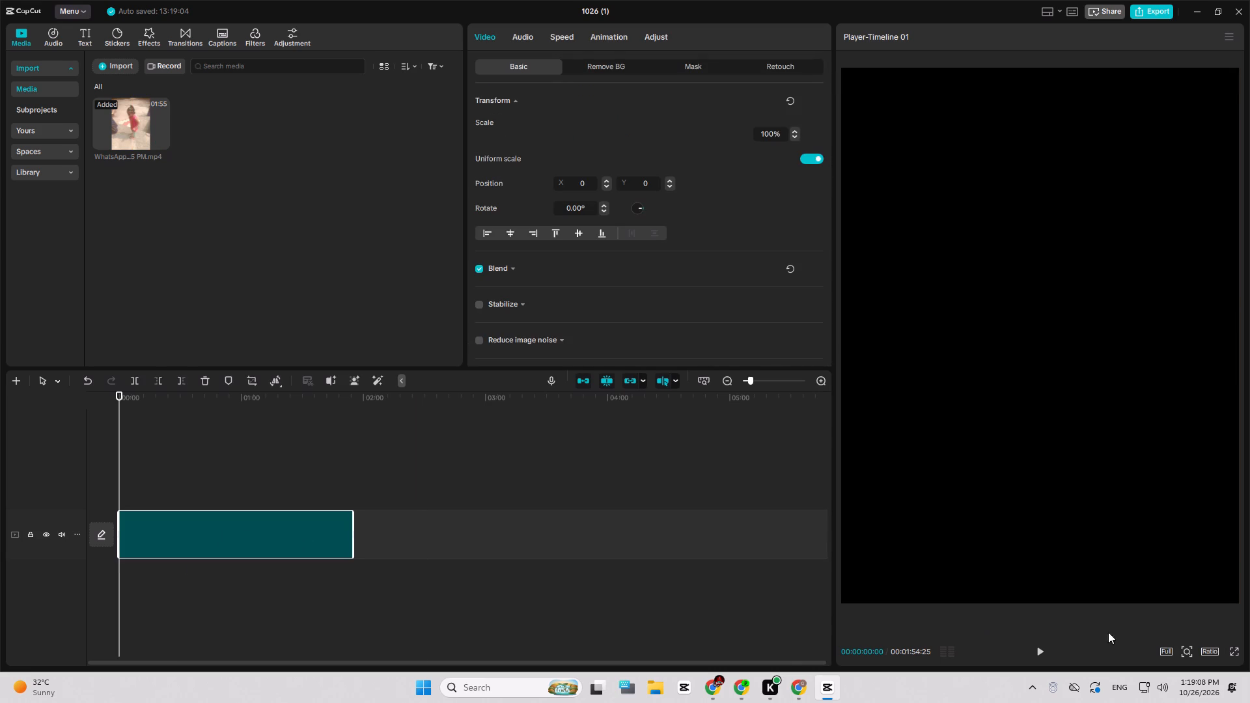
left_click(1211, 653)
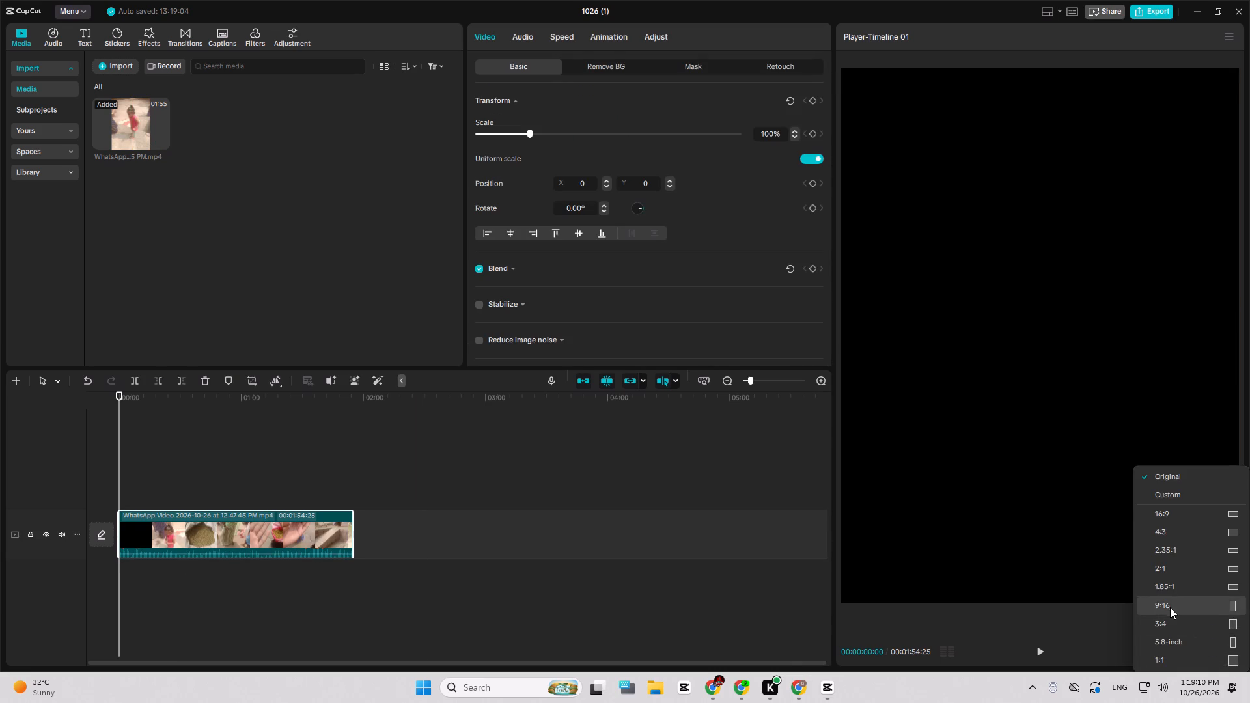
left_click(1168, 606)
left_click_drag(303, 555, 300, 549)
left_click_drag(305, 555, 309, 529)
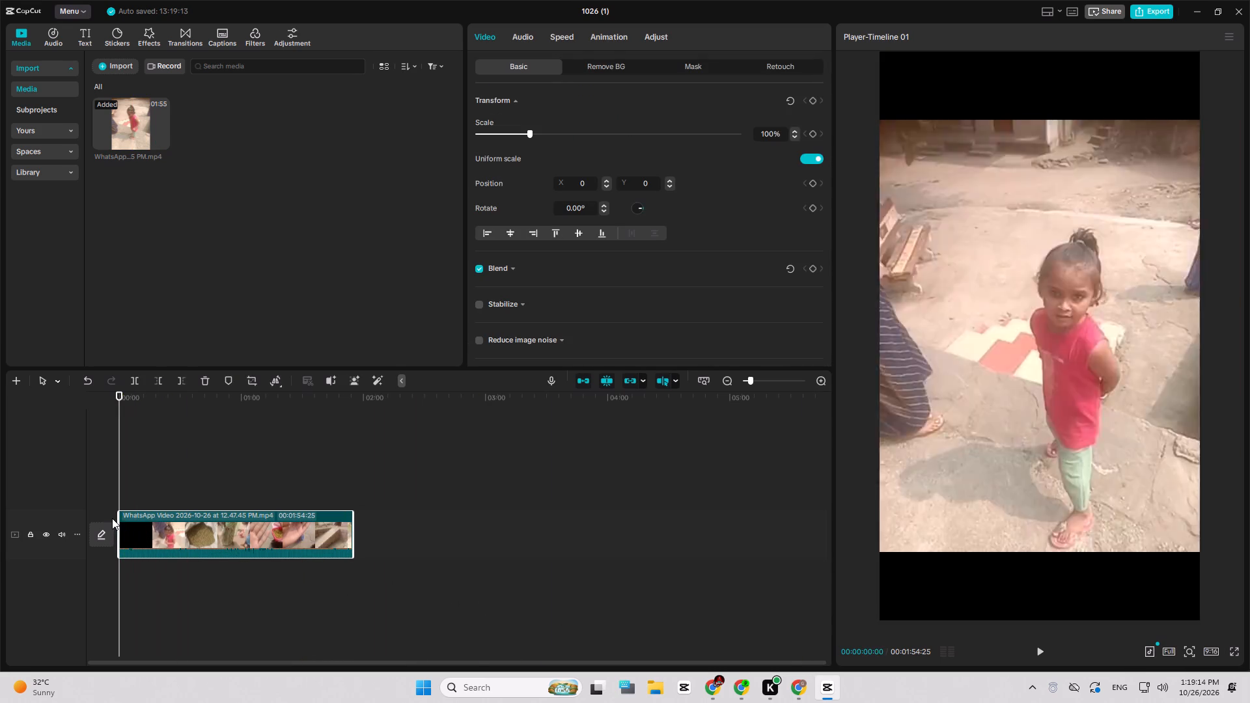
Play the WhatsApp clip from its start to review the footage and open the system quick settings for sound.
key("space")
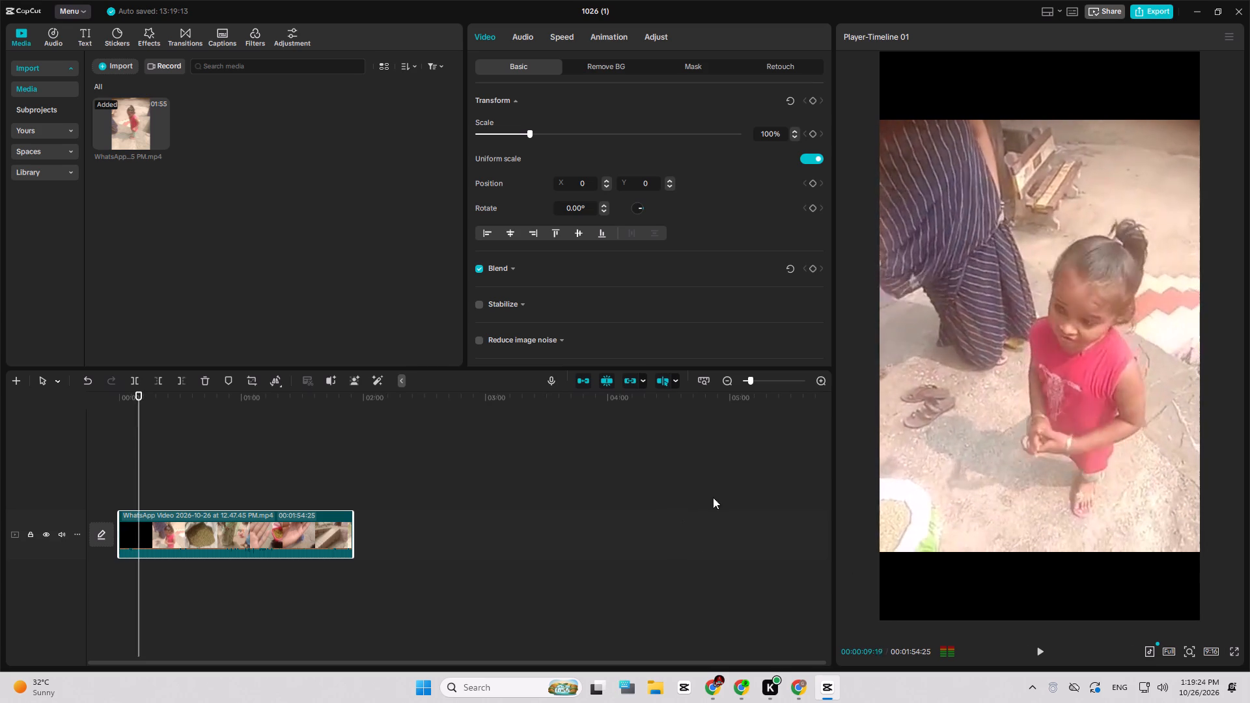
left_click(1152, 692)
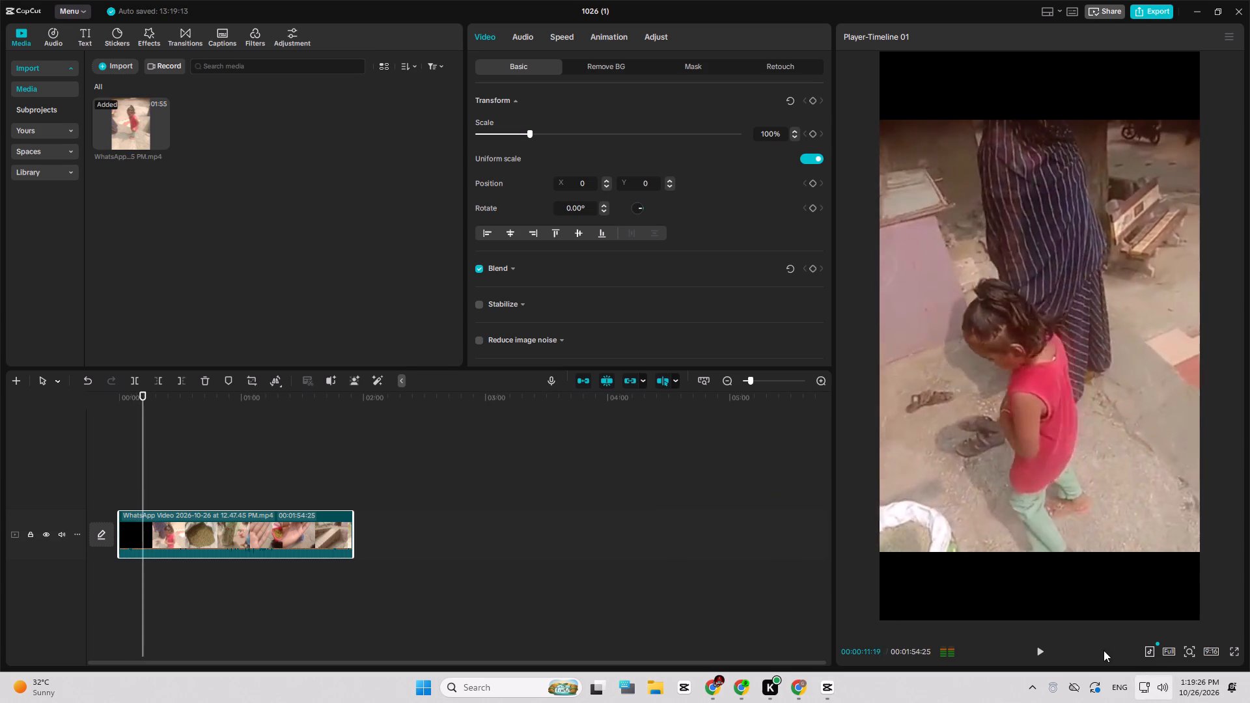
Lower the computer's sound volume slightly while the WhatsApp clip plays.
left_click(1133, 602)
left_click_drag(1132, 608, 1130, 610)
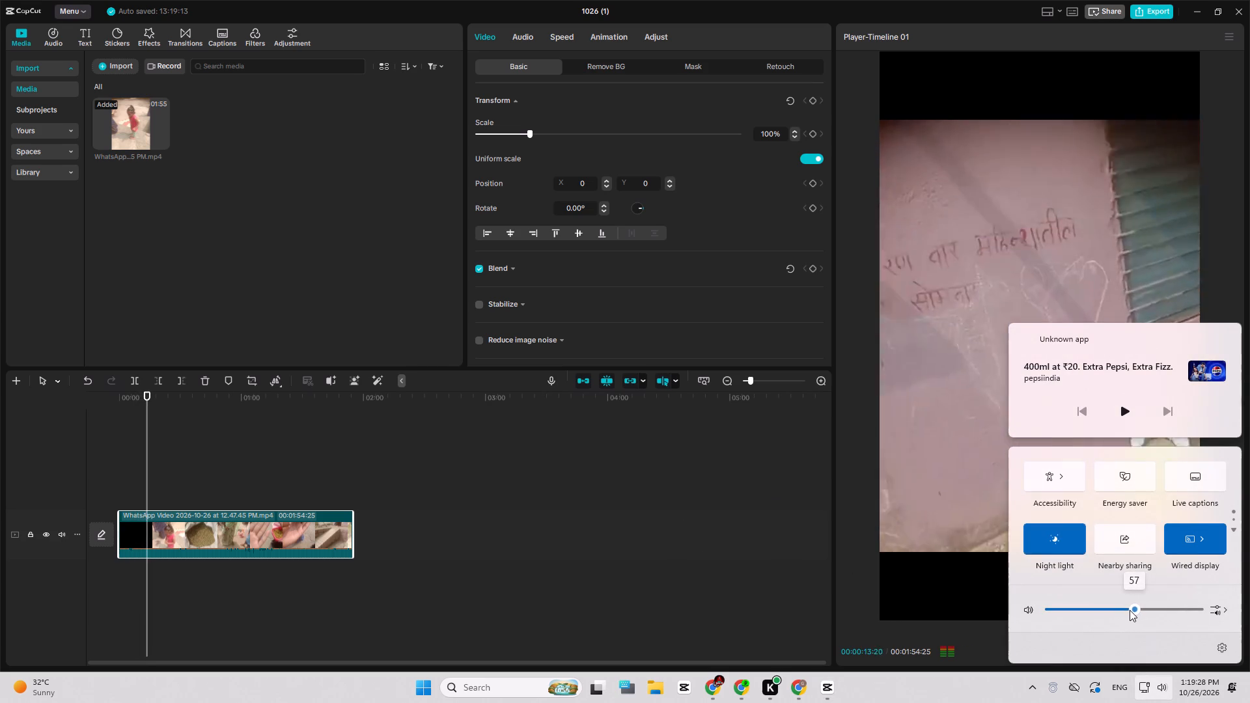
left_click_drag(1130, 610, 1124, 609)
left_click(965, 693)
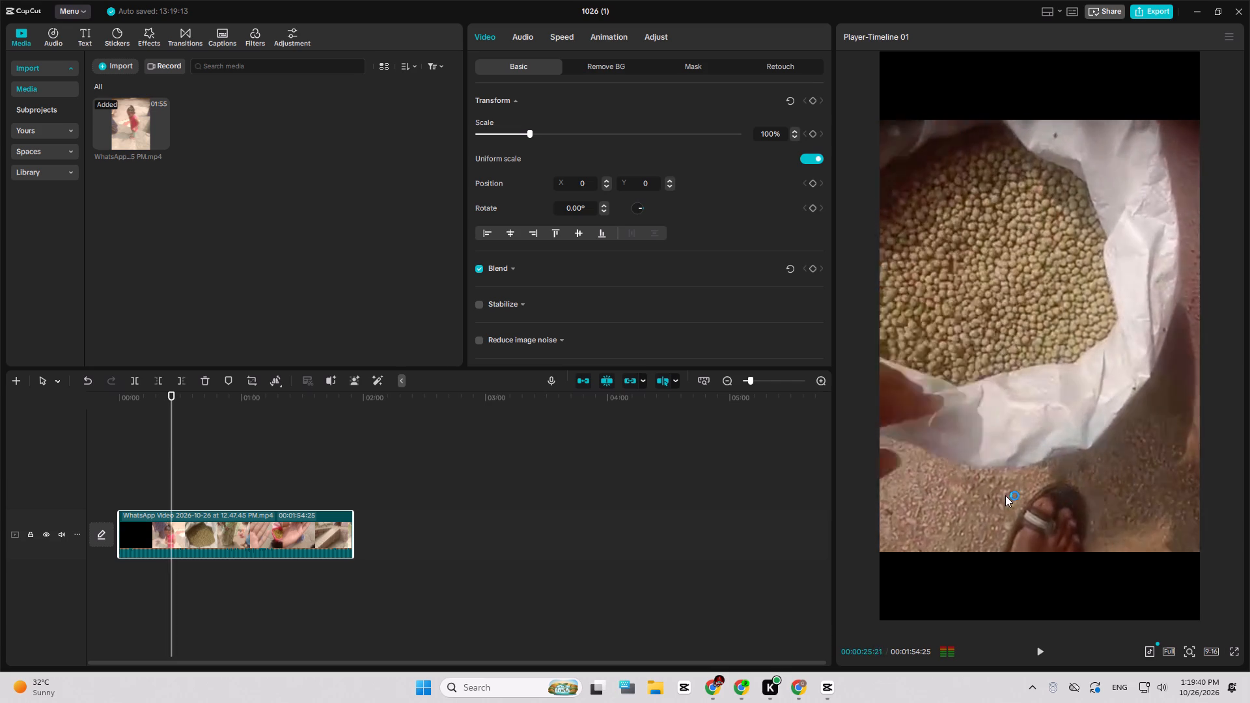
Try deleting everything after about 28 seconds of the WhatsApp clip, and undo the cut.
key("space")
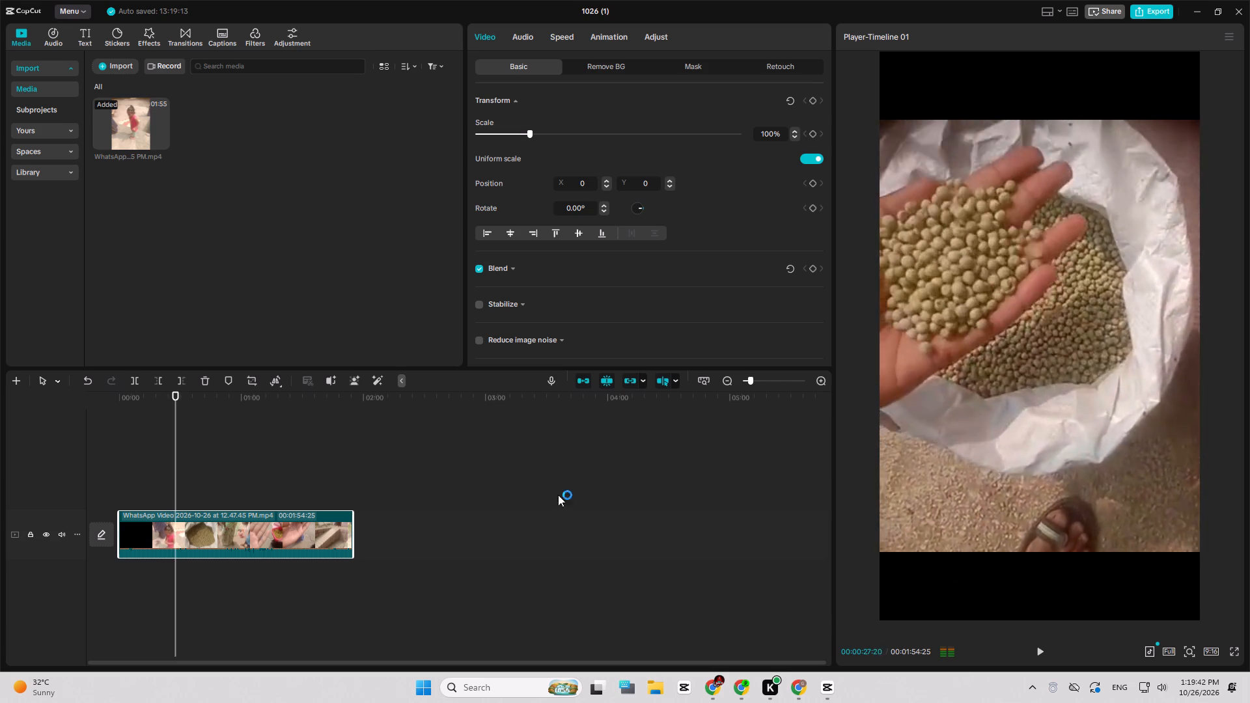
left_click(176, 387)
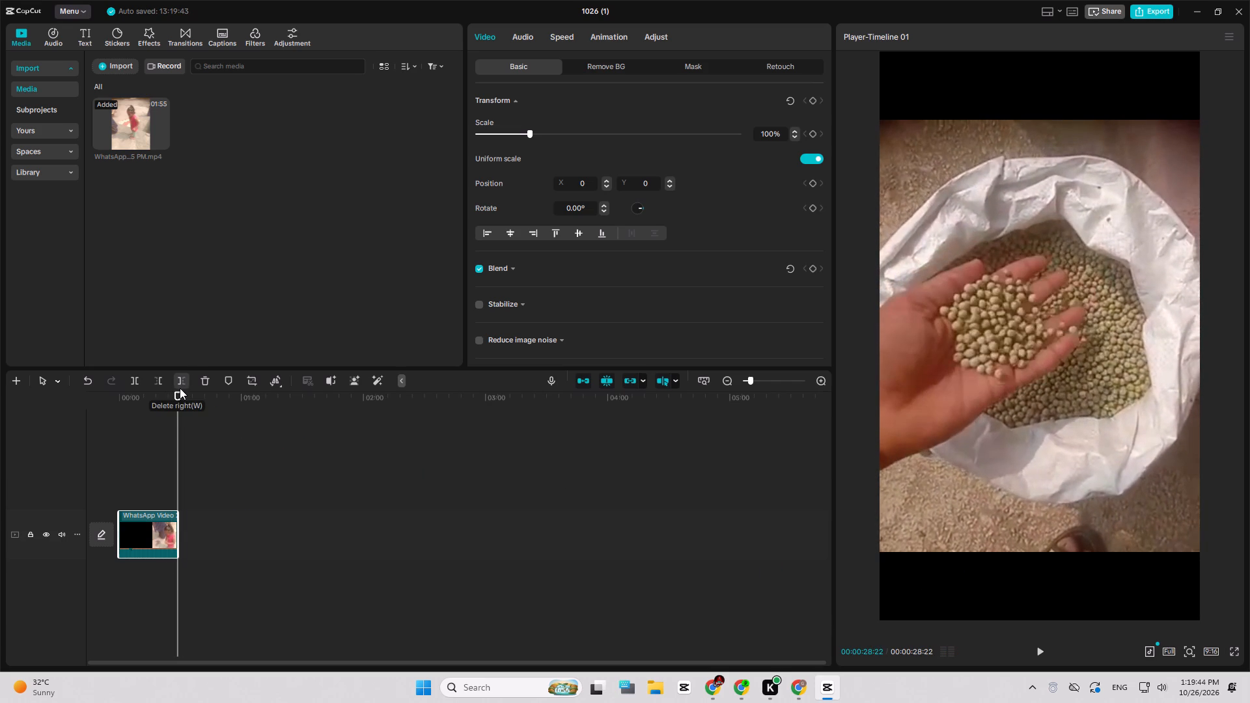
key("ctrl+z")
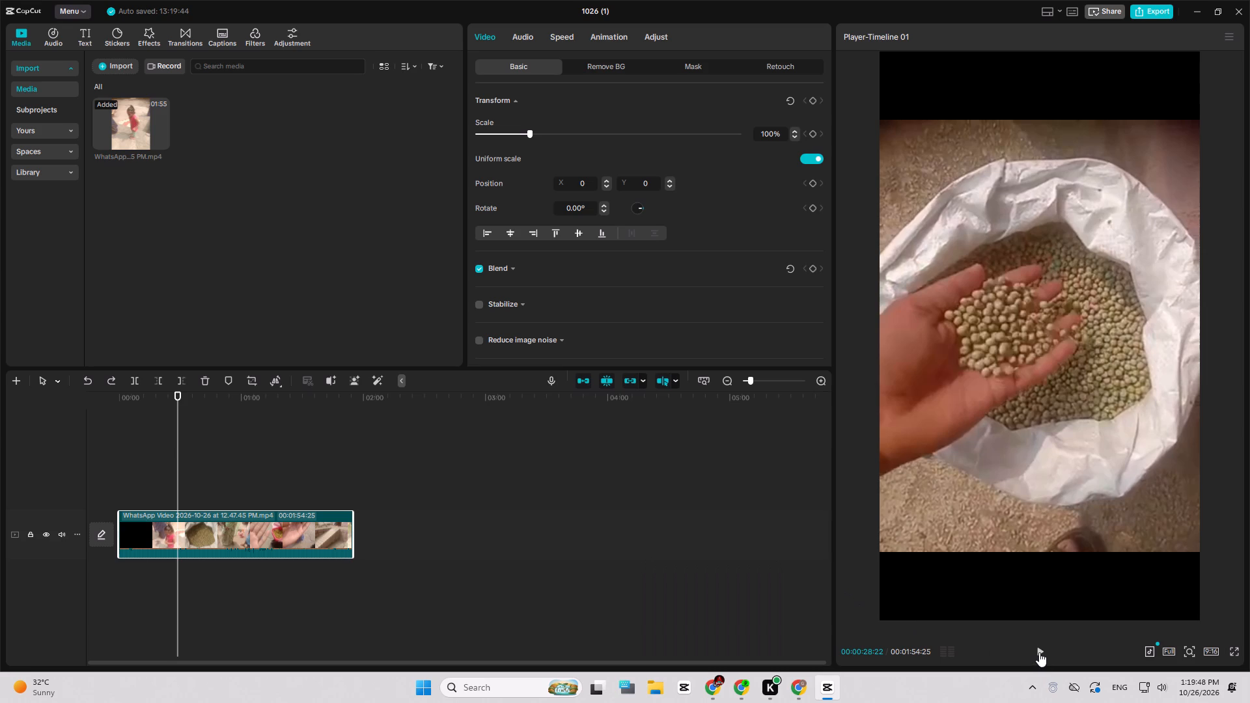
Play the WhatsApp clip from about 28 seconds to about 36 seconds to review the pea-sack footage.
left_click(1039, 652)
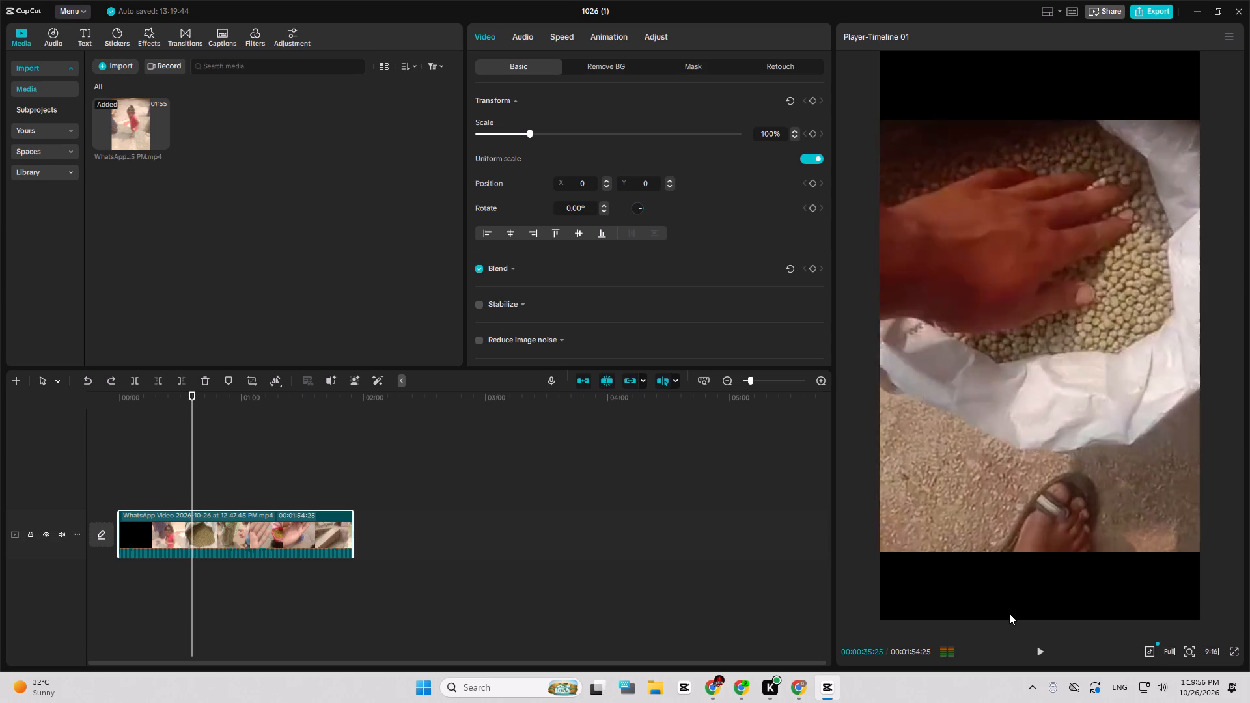
left_click(1033, 647)
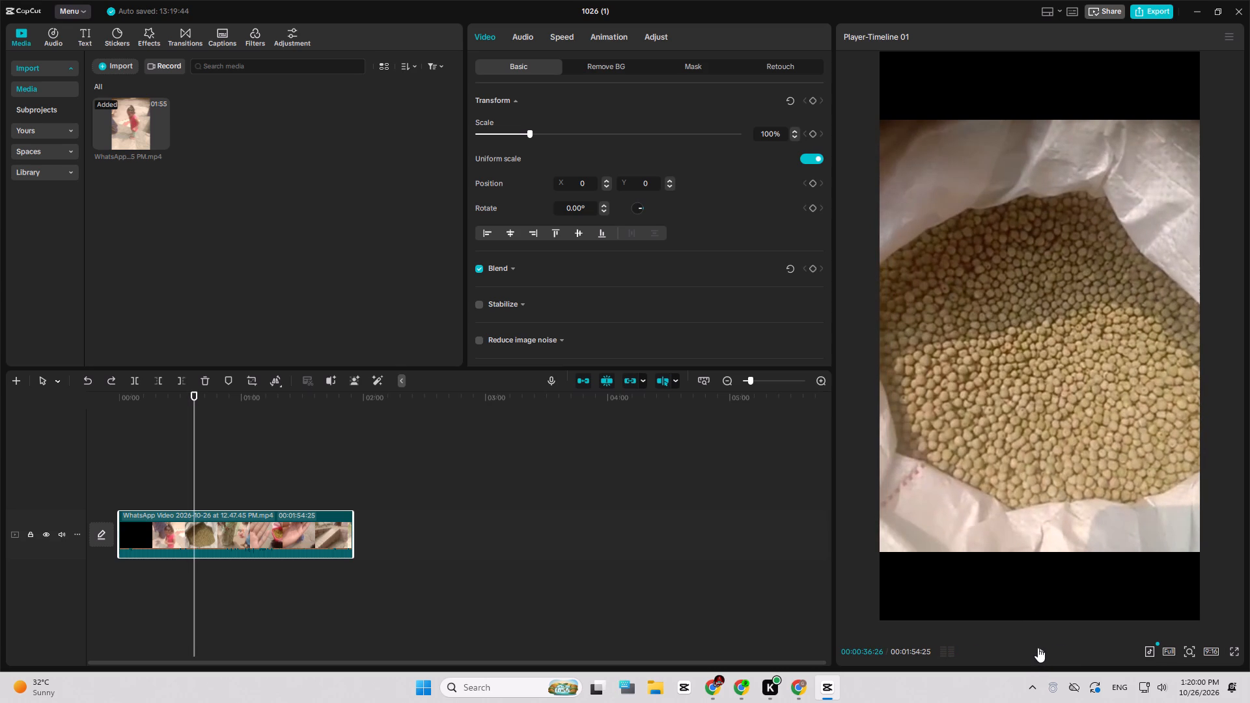